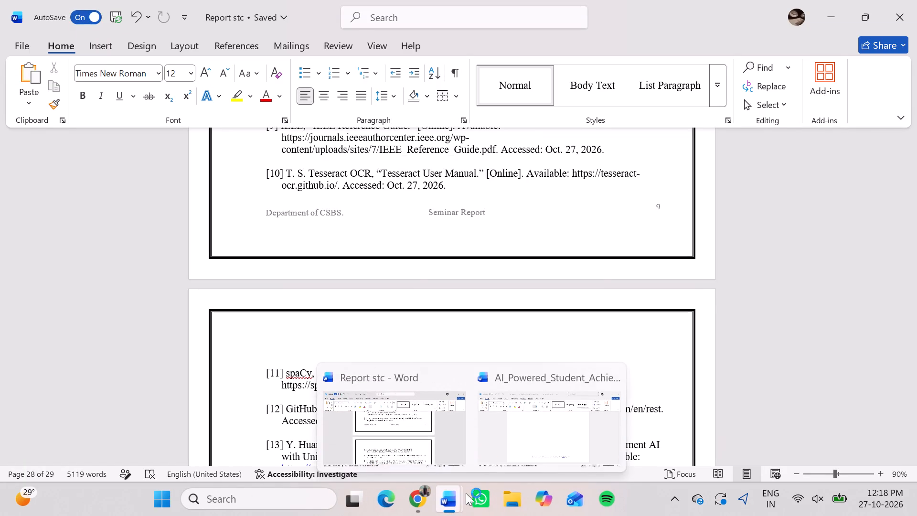
Close the AI_Powered_Student_Achie... document window, keeping Report stc open.
click(610, 374)
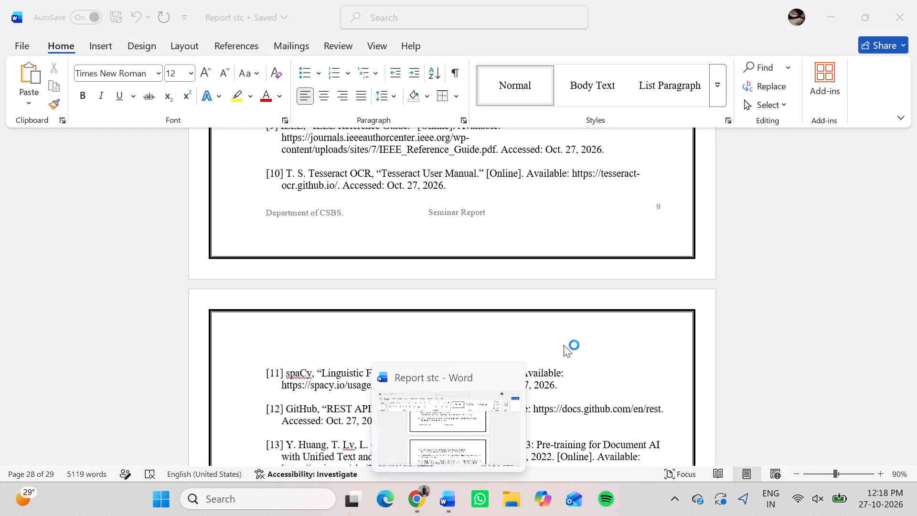
Delete the space after "Available:" in reference [11], the spaCy entry.
click(564, 345)
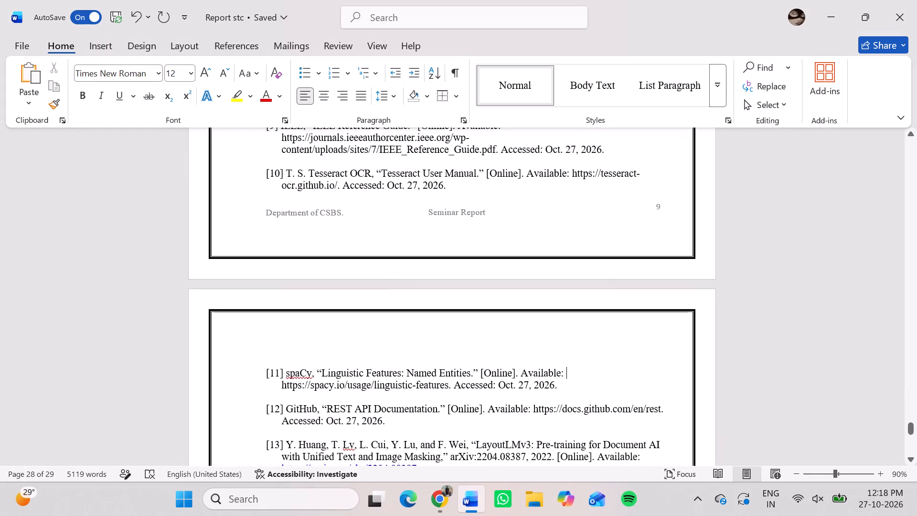
key(BackSpace)
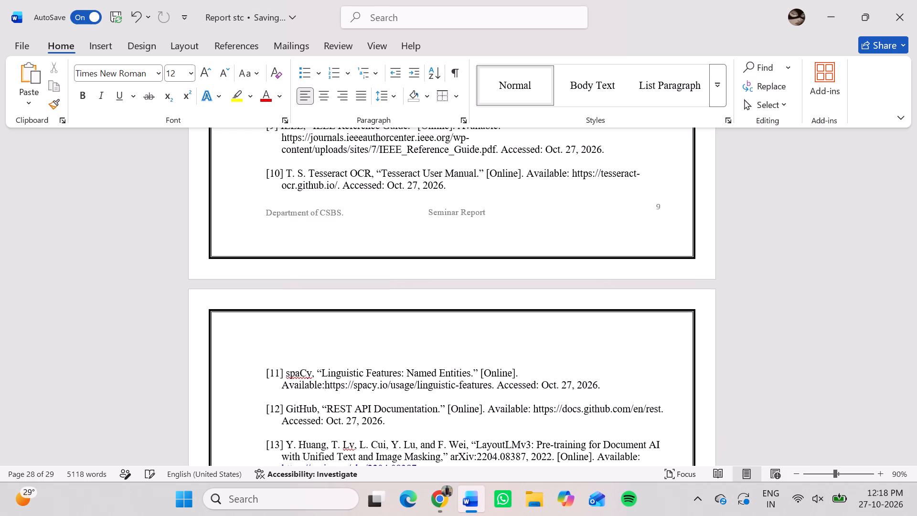
Review the report backwards from the references through the conclusion, future scope and contents pages to the front pages.
scroll(578, 328, up, 1)
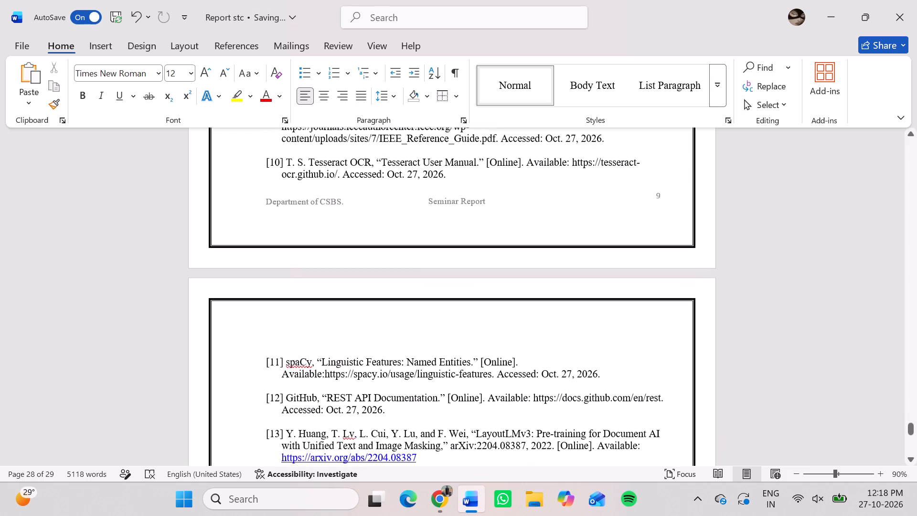
scroll(578, 328, up, 5)
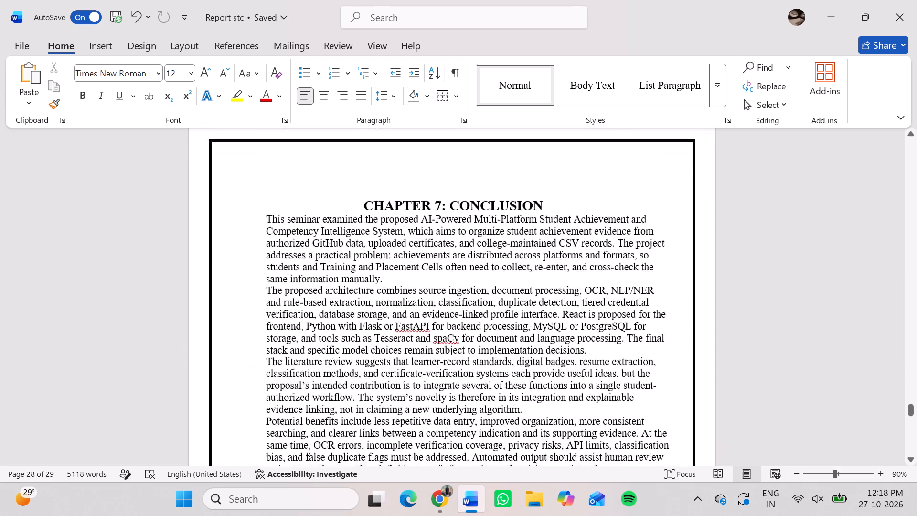
scroll(578, 328, up, 3)
scroll(578, 328, down, 1)
scroll(578, 328, up, 1)
scroll(578, 328, down, 3)
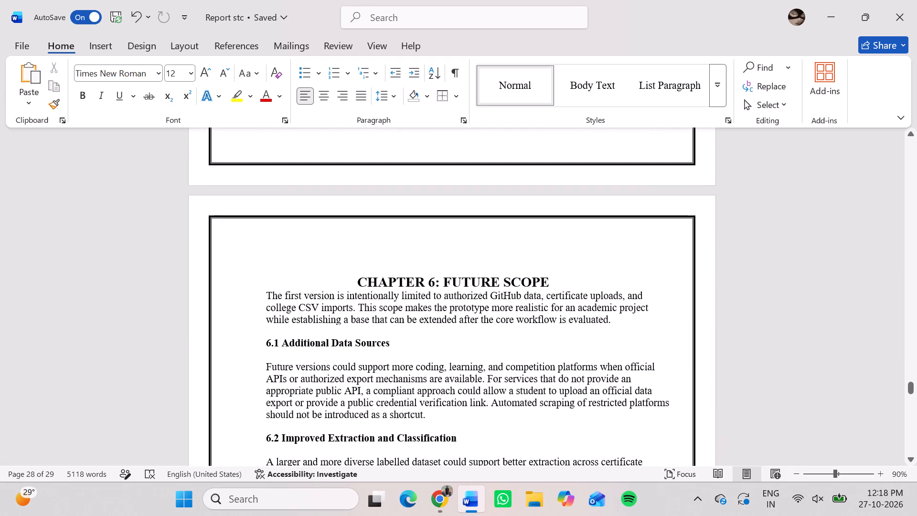
click(586, 278)
scroll(586, 278, up, 16)
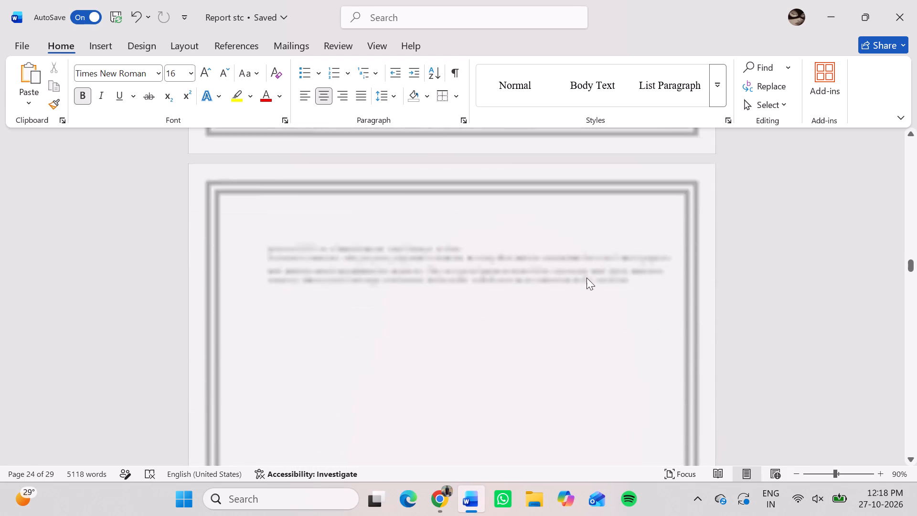
scroll(586, 278, up, 10)
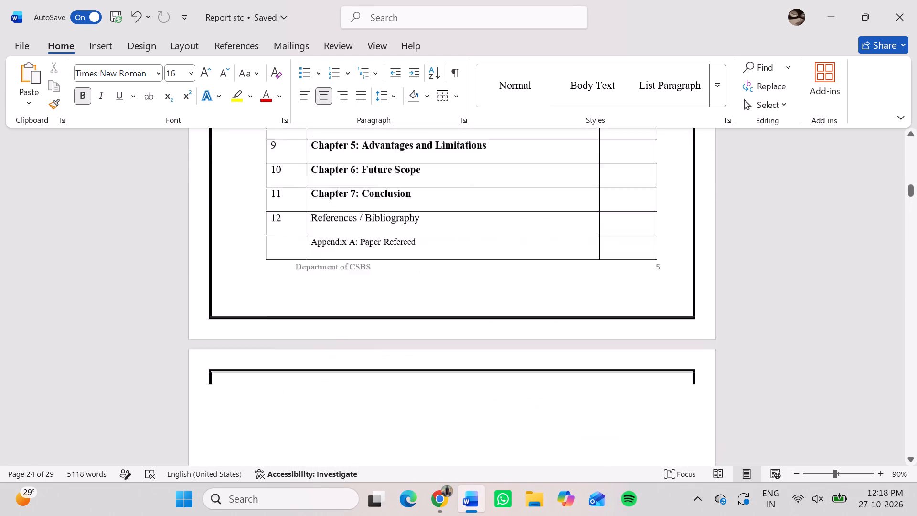
scroll(586, 278, up, 6)
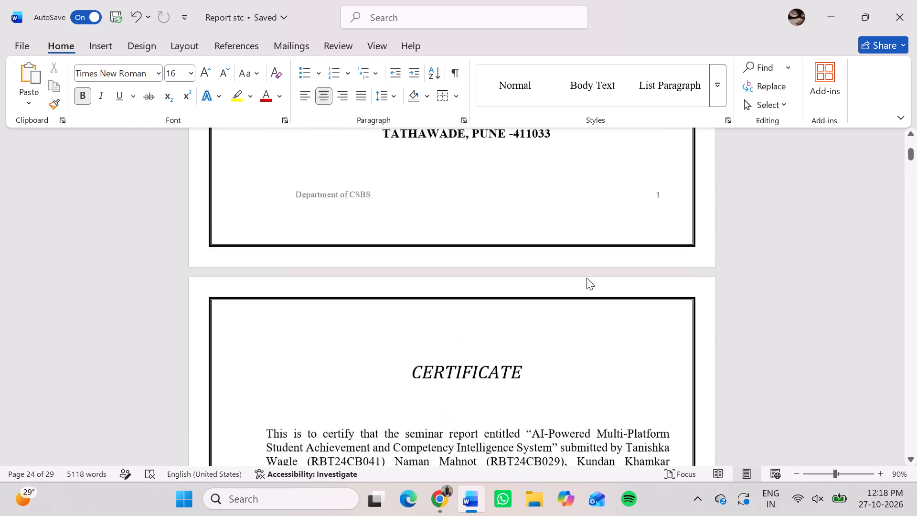
Remove the yellow highlighting from the student names and the report title on the cover page.
scroll(586, 278, up, 4)
scroll(586, 278, down, 1)
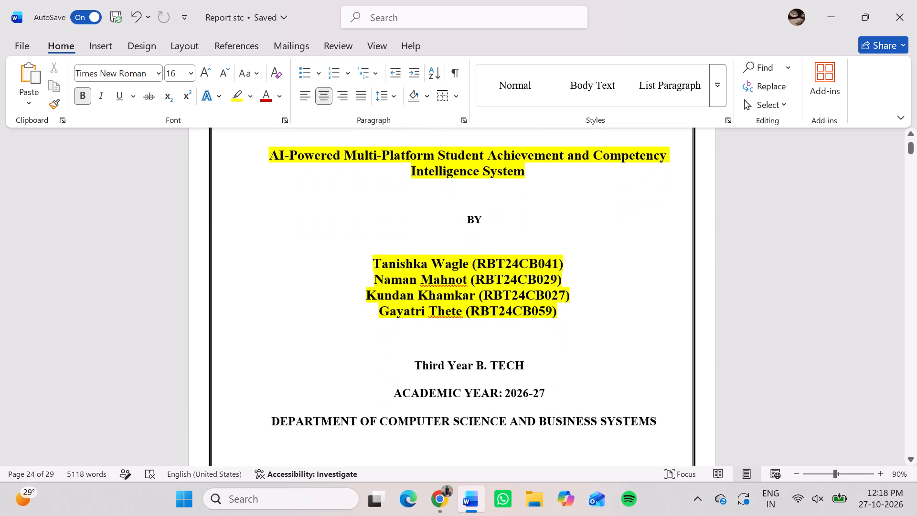
scroll(586, 278, down, 1)
drag(569, 312, 373, 251)
click(432, 226)
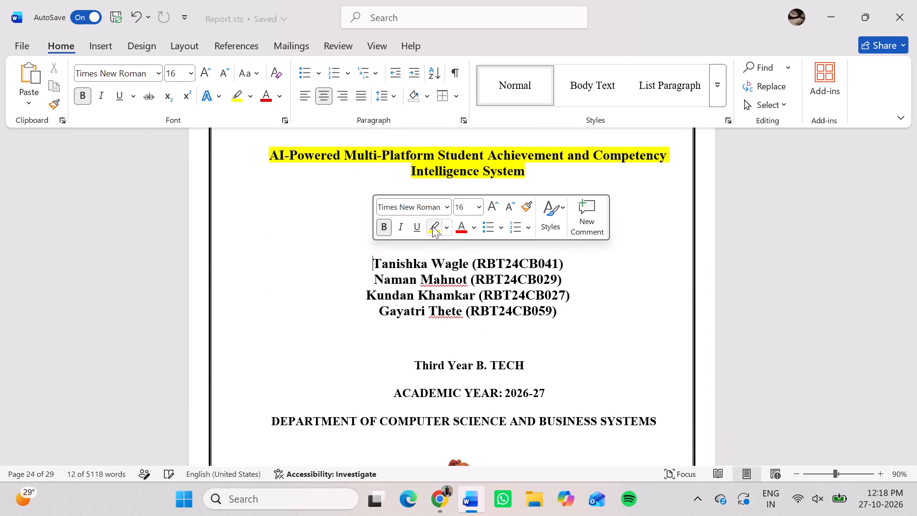
drag(264, 148, 533, 181)
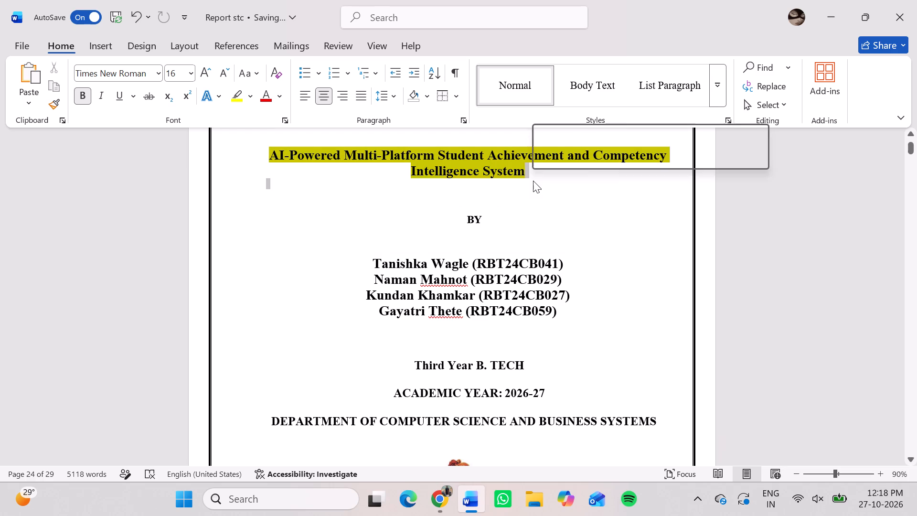
click(592, 154)
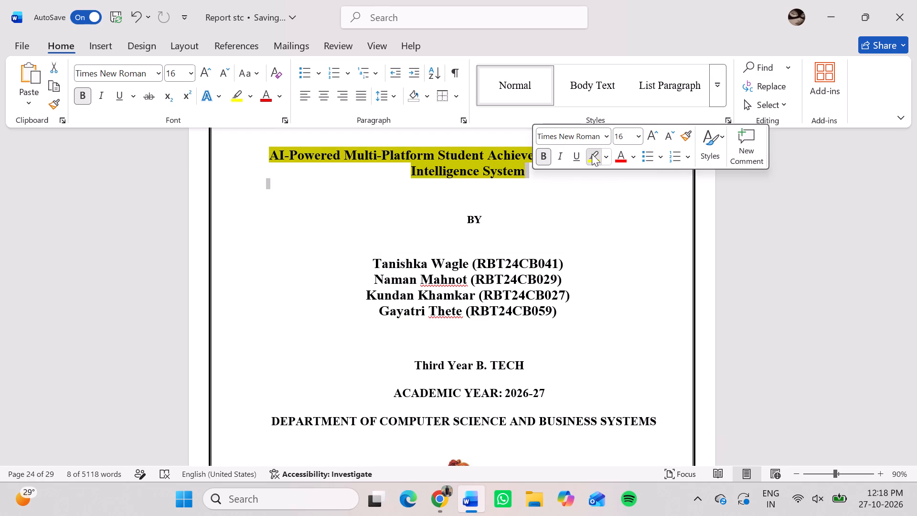
click(575, 222)
Set the Certificate page's body paragraph and Date line to font size 12.
scroll(575, 222, up, 2)
scroll(575, 222, down, 1)
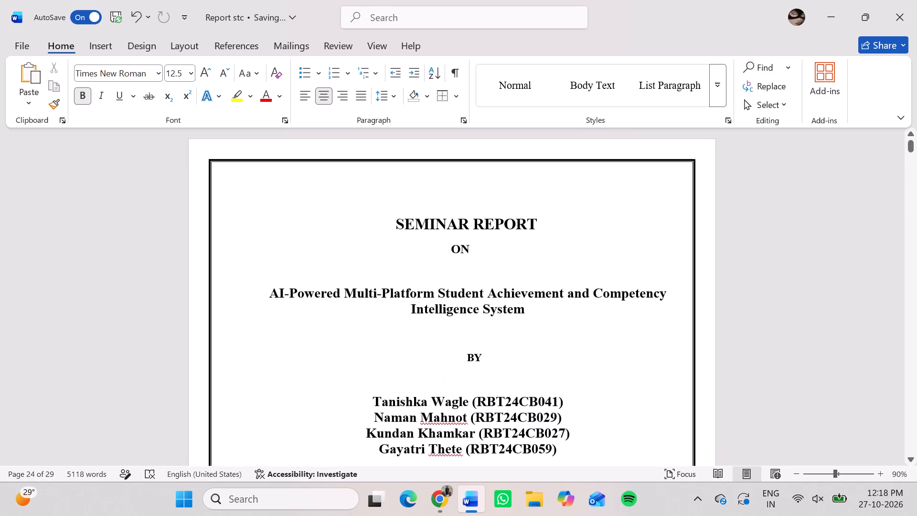
scroll(575, 222, down, 3)
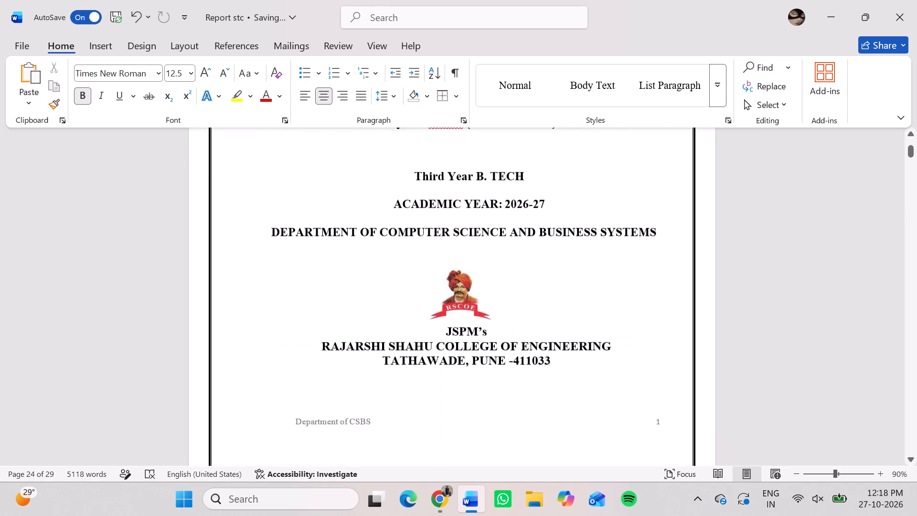
scroll(575, 222, down, 2)
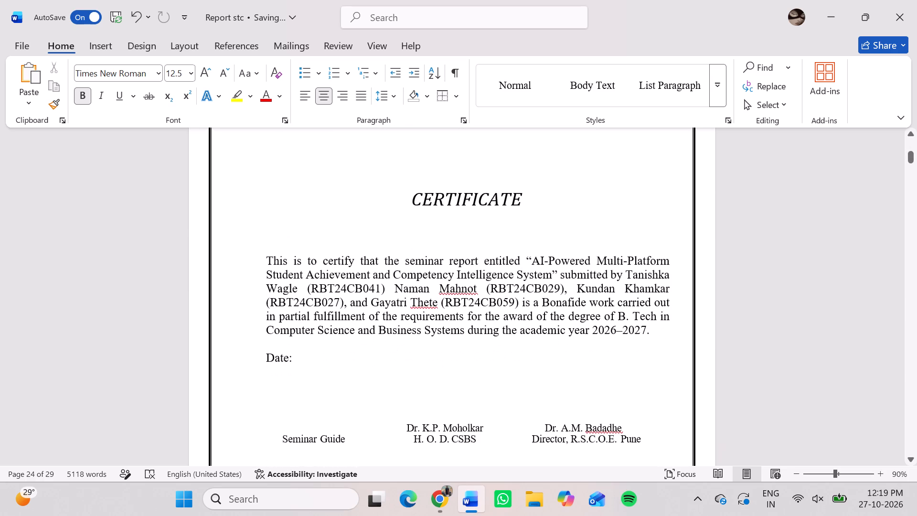
scroll(575, 222, down, 1)
click(538, 286)
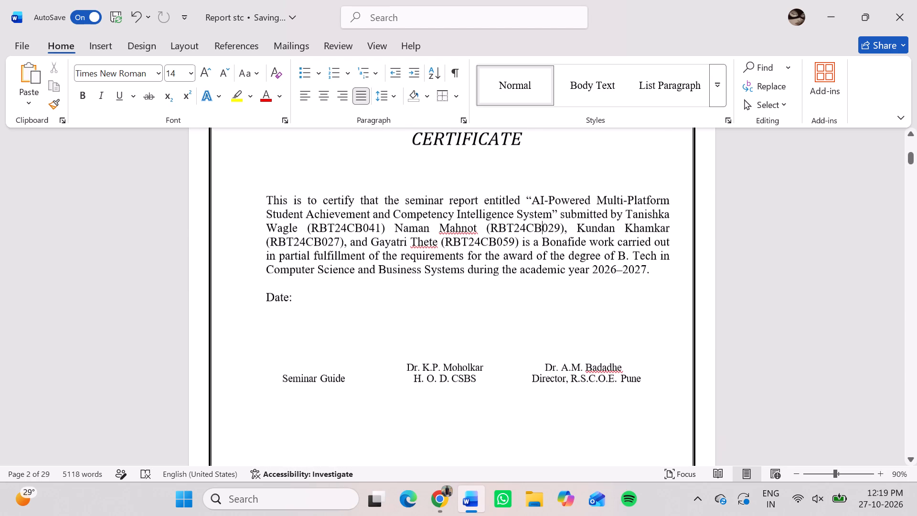
click(457, 380)
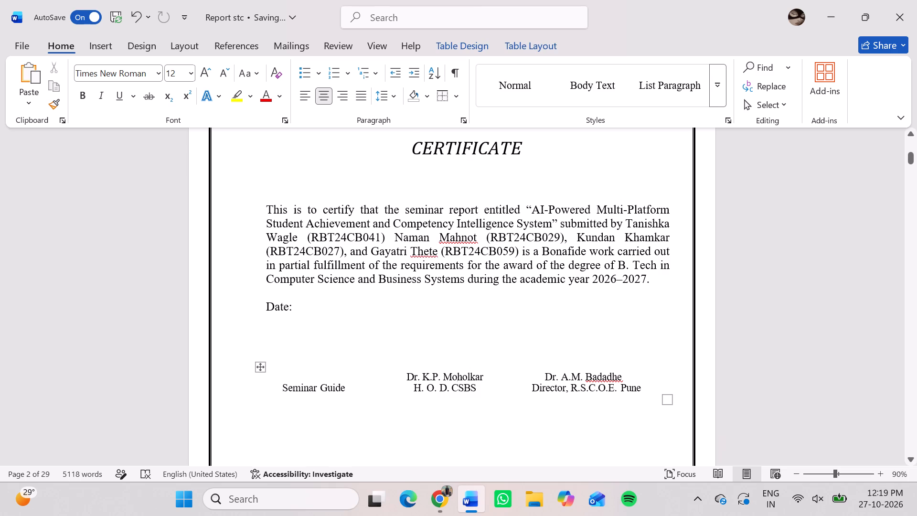
drag(265, 206, 624, 266)
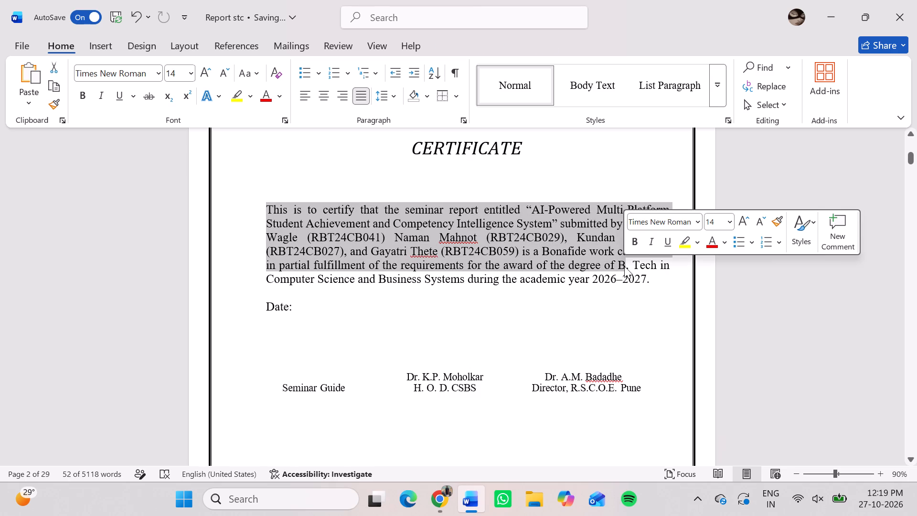
drag(665, 283, 272, 208)
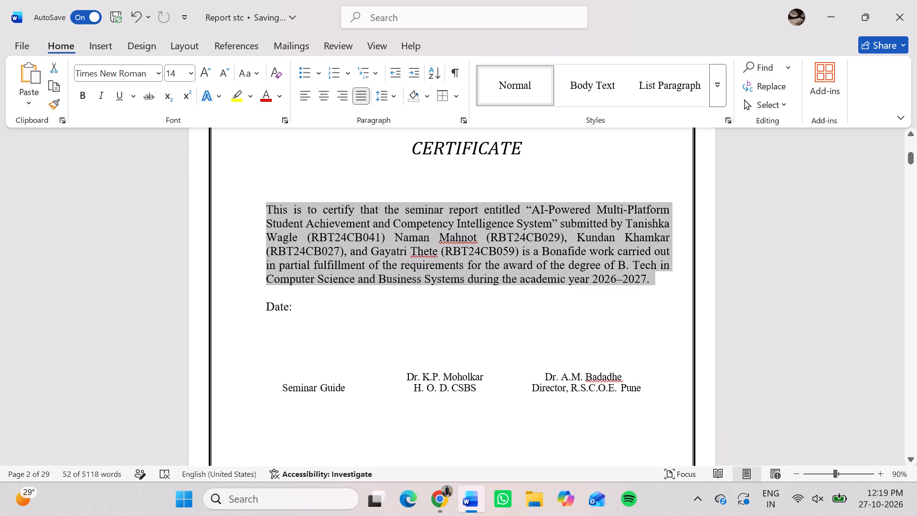
drag(272, 208, 290, 309)
click(308, 335)
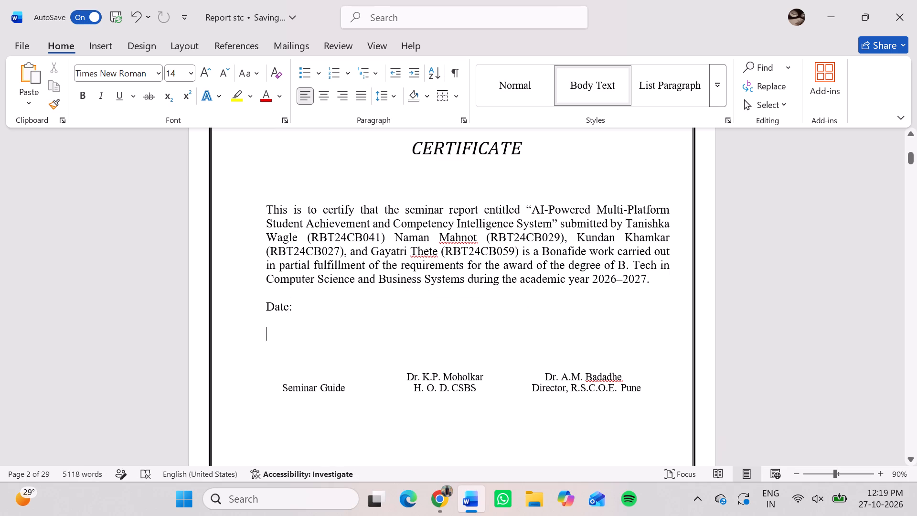
drag(300, 300, 253, 198)
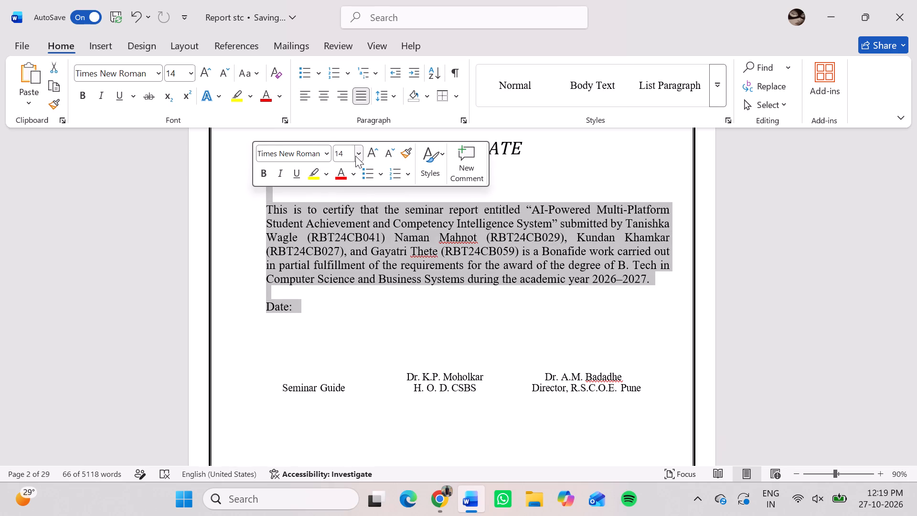
click(355, 156)
click(345, 239)
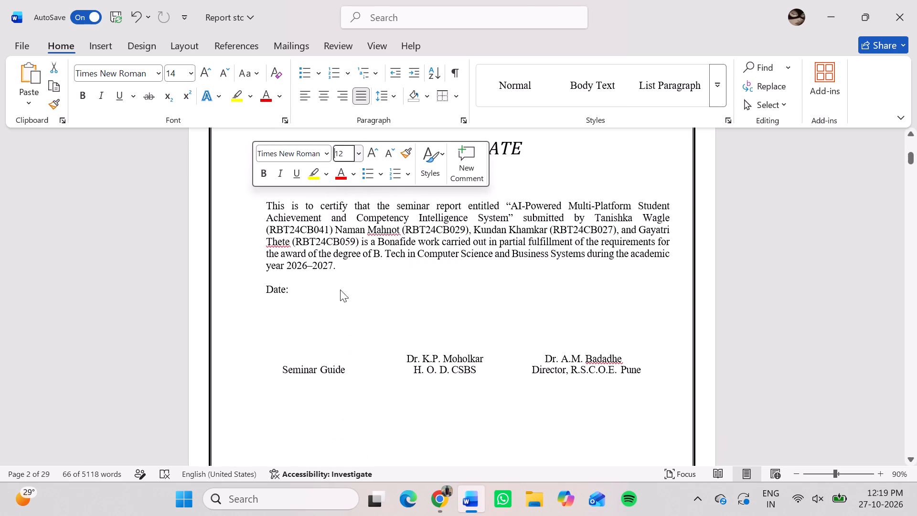
Enter the guide's name with the title "Prof." above "Seminar Guide" in the certificate's signature table.
click(339, 358)
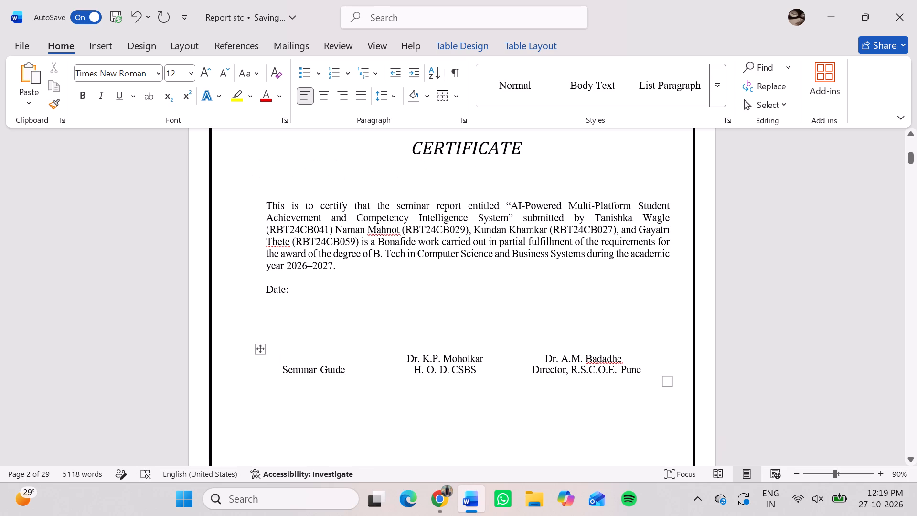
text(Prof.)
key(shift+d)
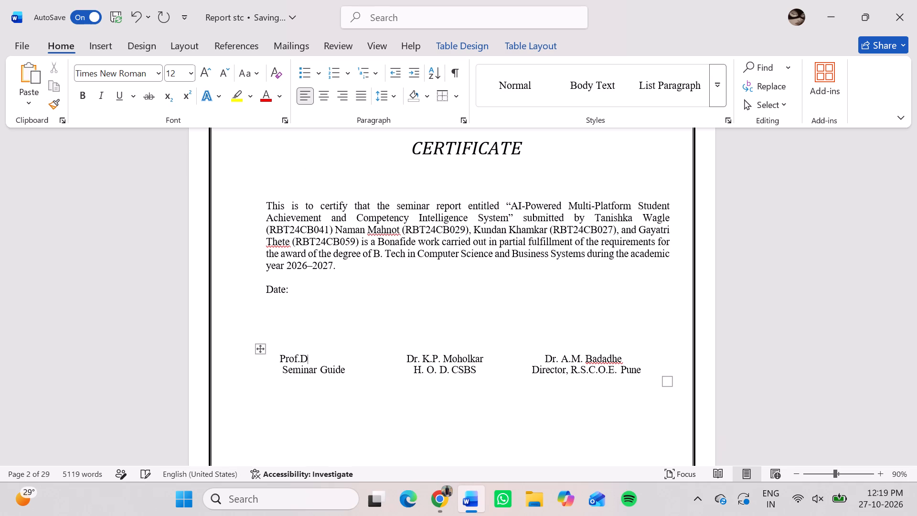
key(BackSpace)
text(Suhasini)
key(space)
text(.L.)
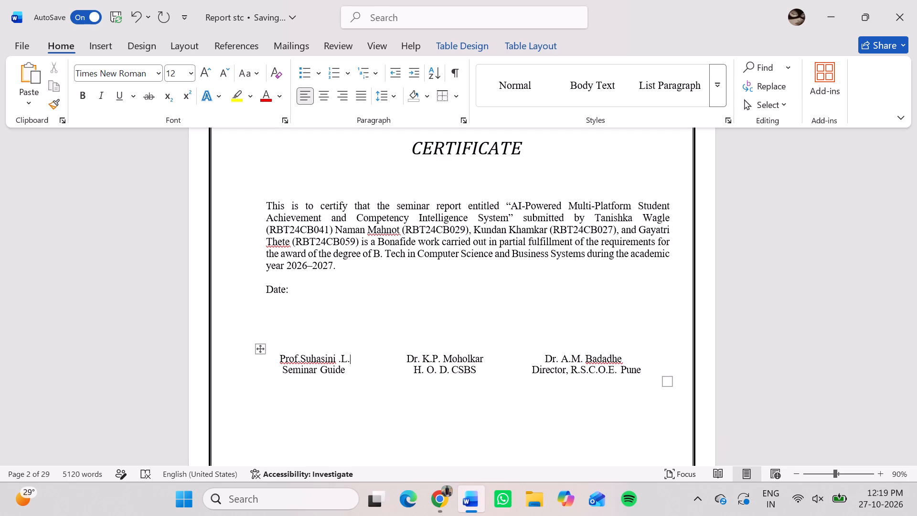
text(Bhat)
click(353, 318)
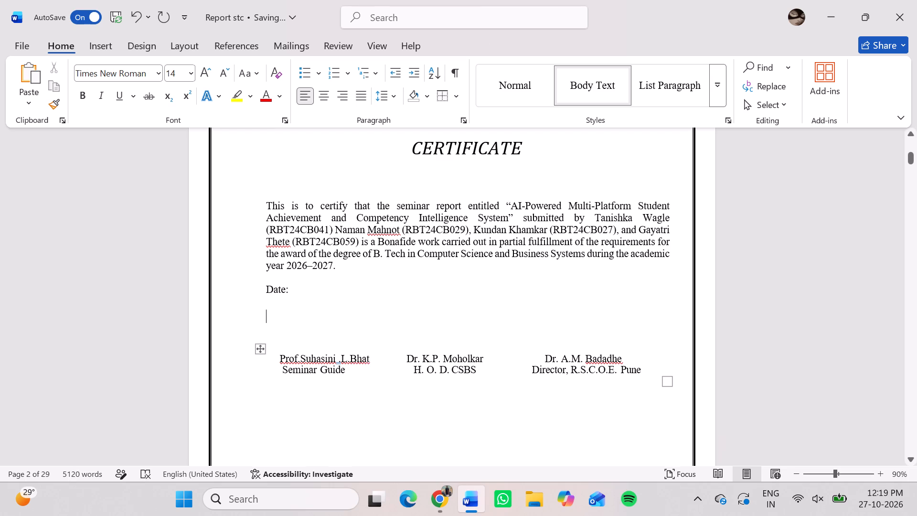
click(278, 359)
Justify the text of the whole report, from the SEMINAR REPORT heading on the cover to the last page.
scroll(316, 242, up, 14)
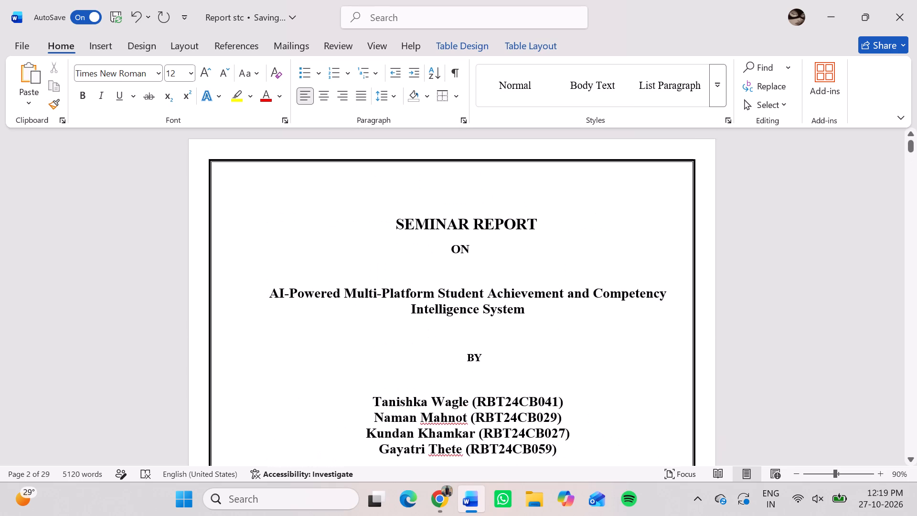
scroll(316, 242, down, 3)
scroll(316, 242, up, 2)
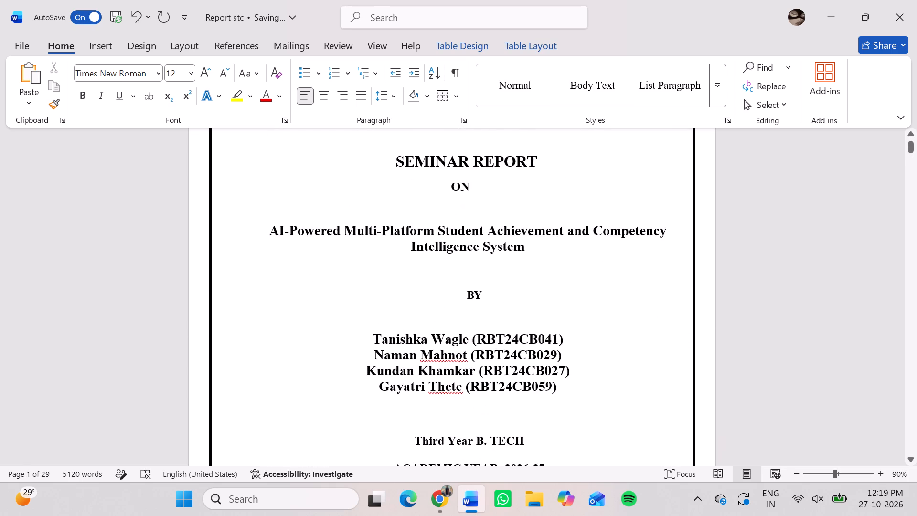
drag(363, 158, 567, 515)
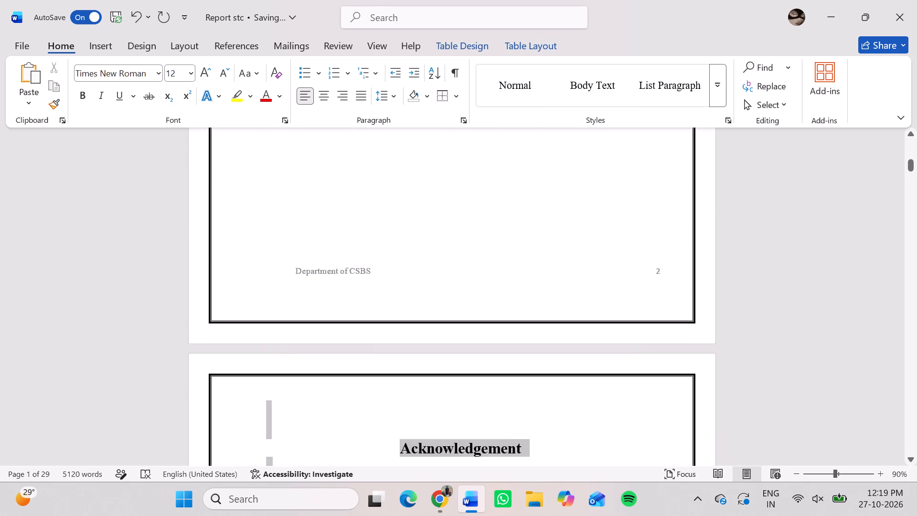
drag(567, 515, 569, 515)
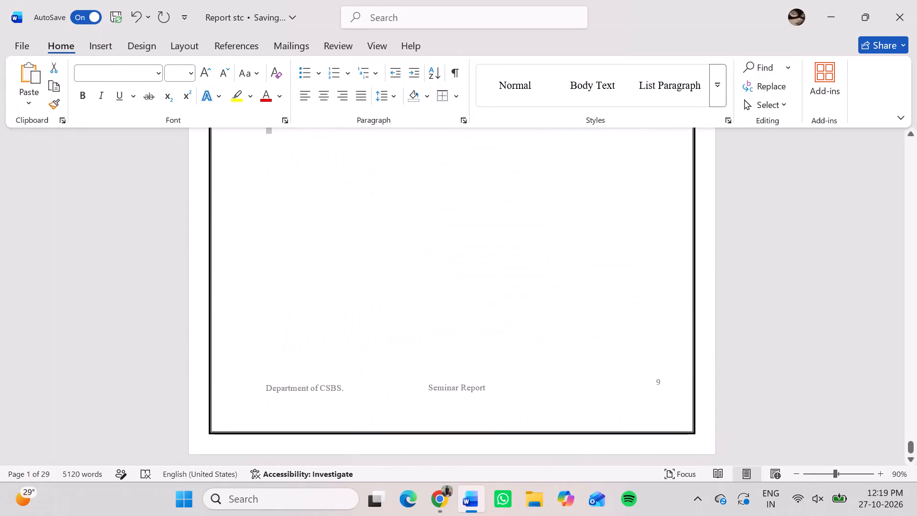
click(360, 91)
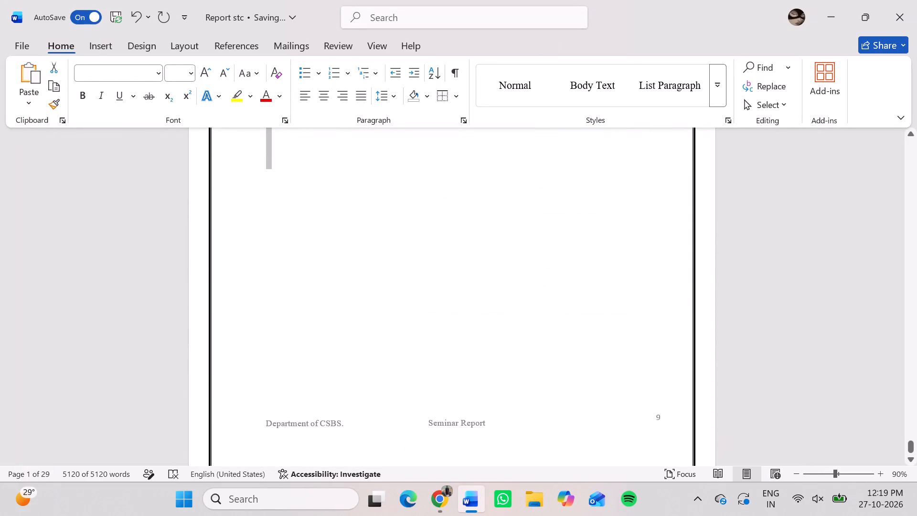
click(385, 213)
Review the text alignment throughout the report, from the last page back to the cover page.
scroll(385, 213, up, 7)
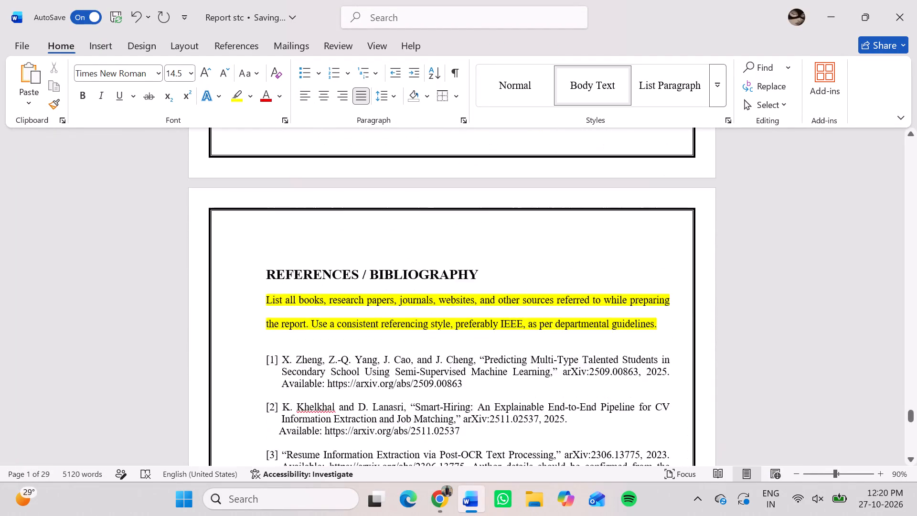
scroll(385, 213, up, 6)
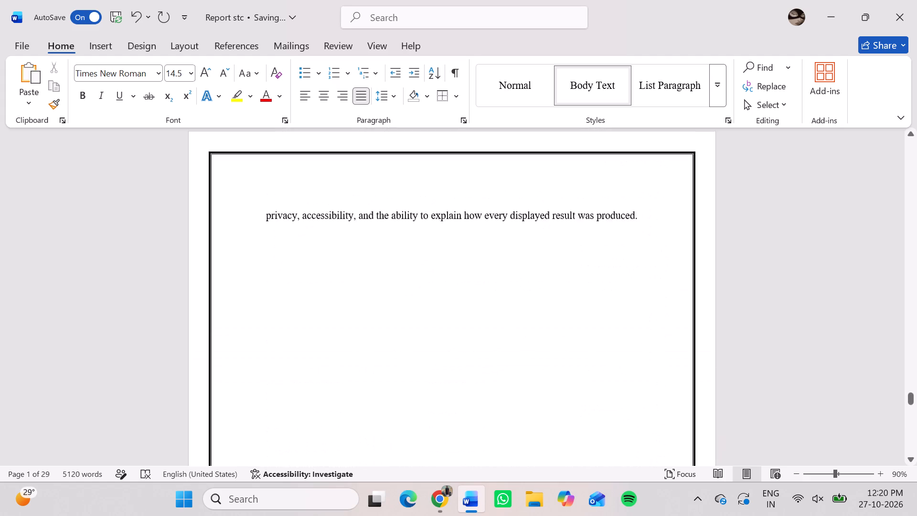
scroll(385, 213, up, 7)
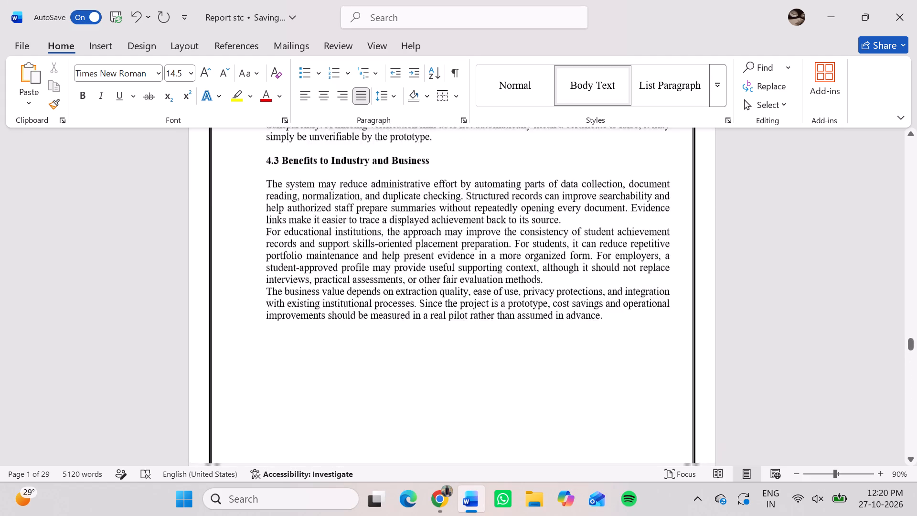
scroll(389, 258, up, 11)
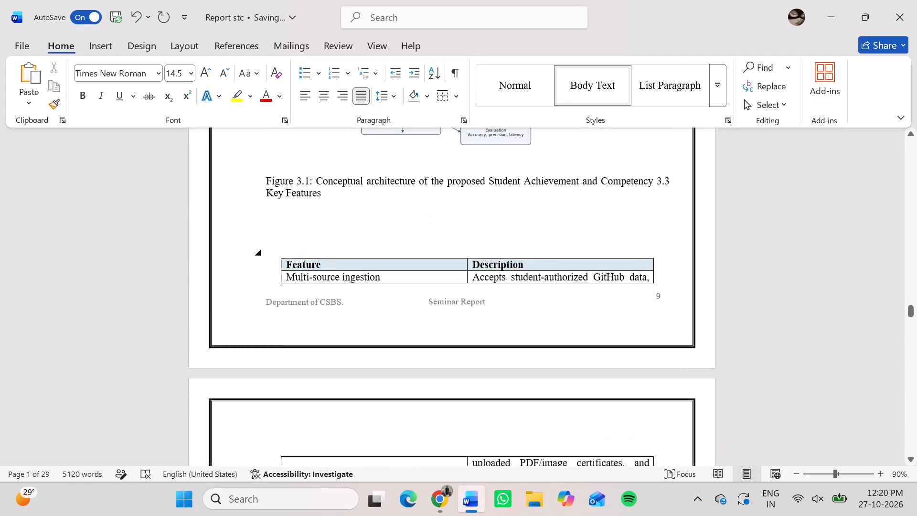
scroll(389, 258, up, 10)
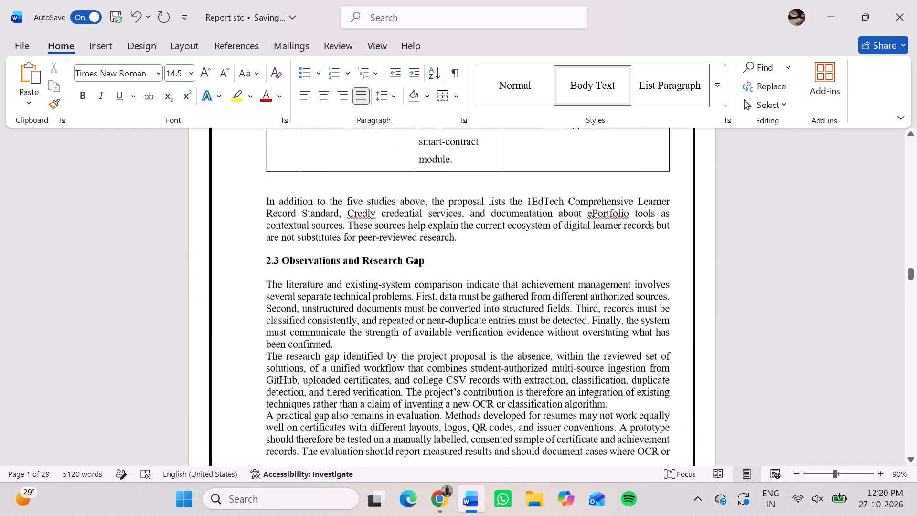
scroll(389, 258, up, 9)
scroll(389, 258, up, 20)
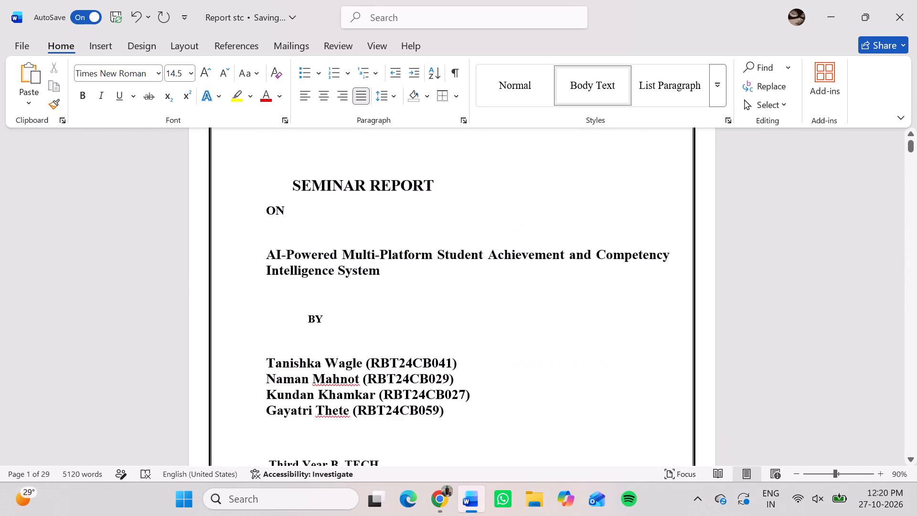
scroll(389, 258, up, 2)
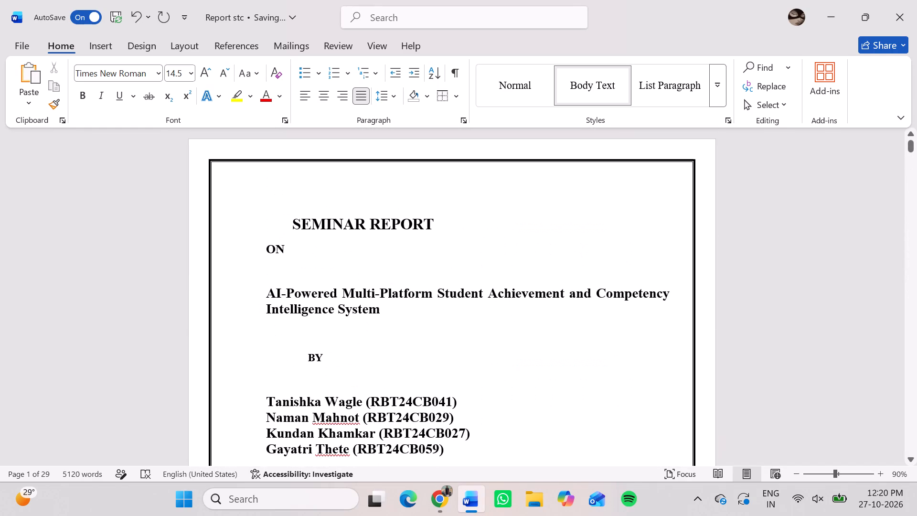
Undo the justification applied to the whole report and clear the selection.
click(132, 11)
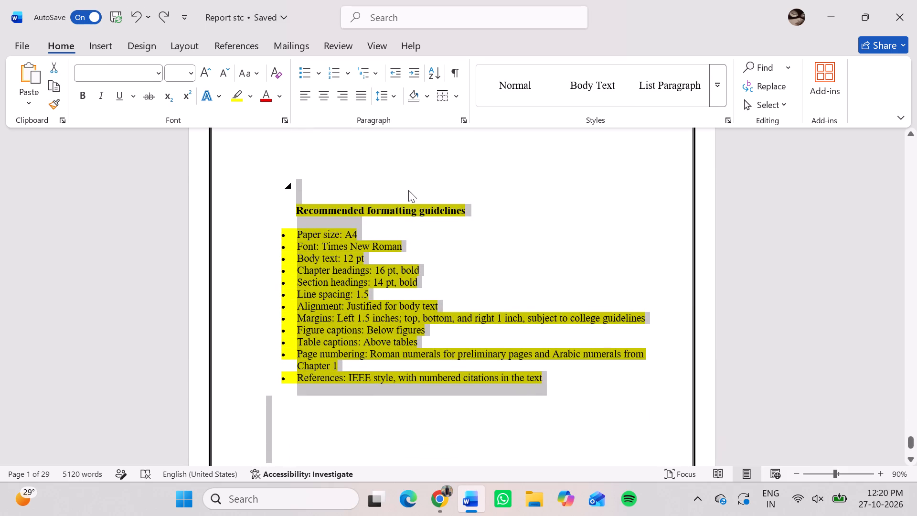
click(408, 190)
Reduce the gap between the CERTIFICATE heading and its body paragraph to a single blank line.
scroll(408, 190, up, 16)
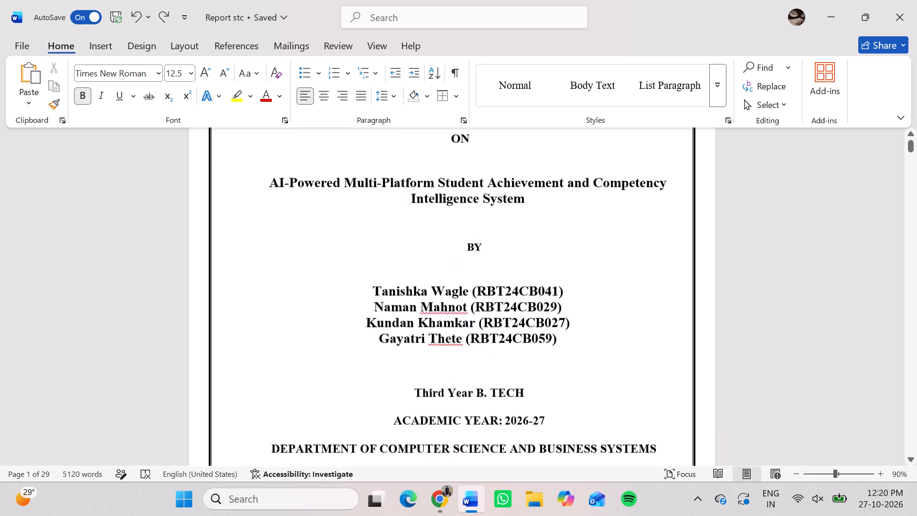
scroll(408, 190, up, 4)
scroll(408, 190, down, 3)
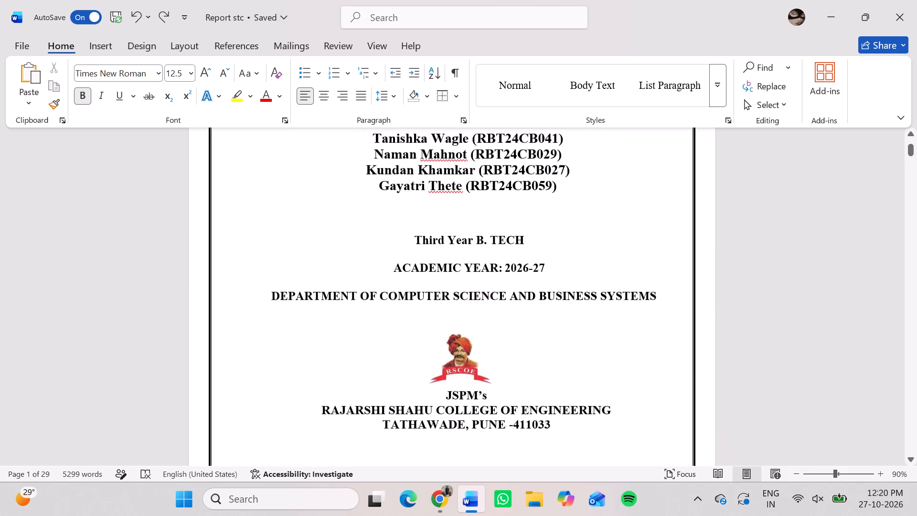
scroll(408, 190, down, 3)
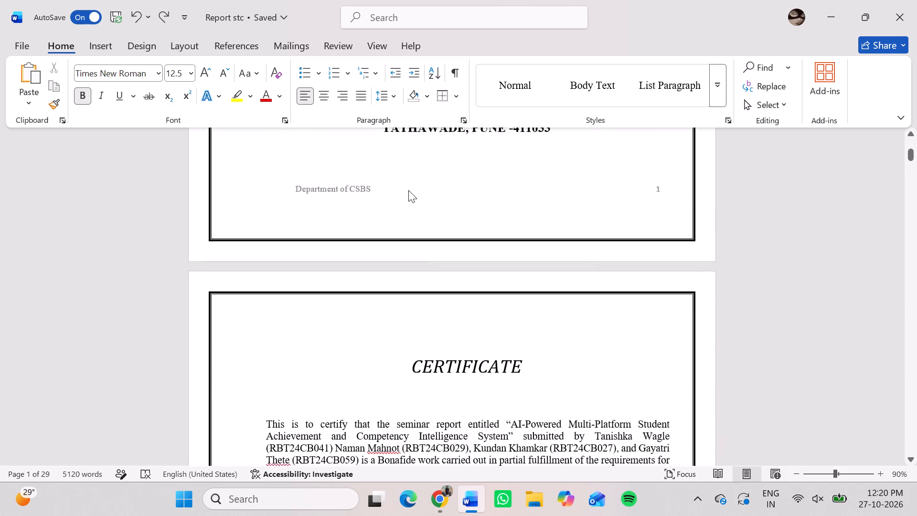
scroll(408, 190, down, 1)
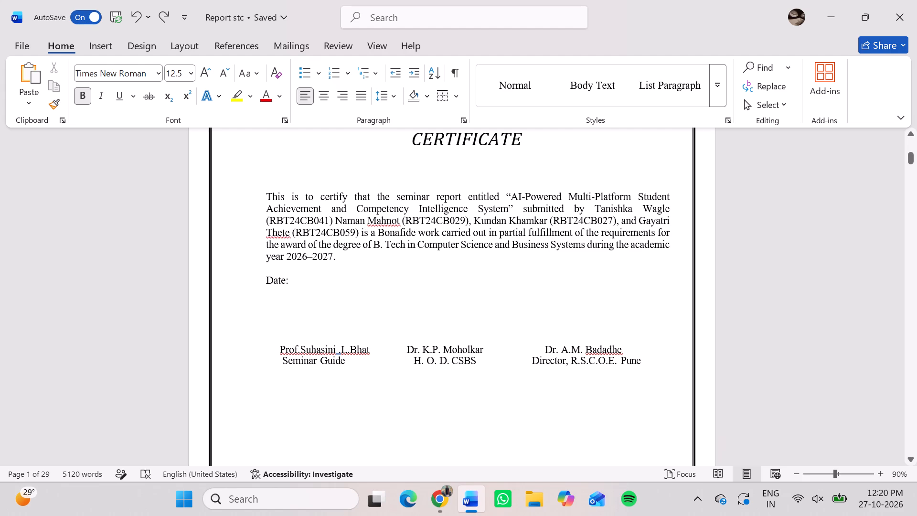
click(261, 192)
key(BackSpace)
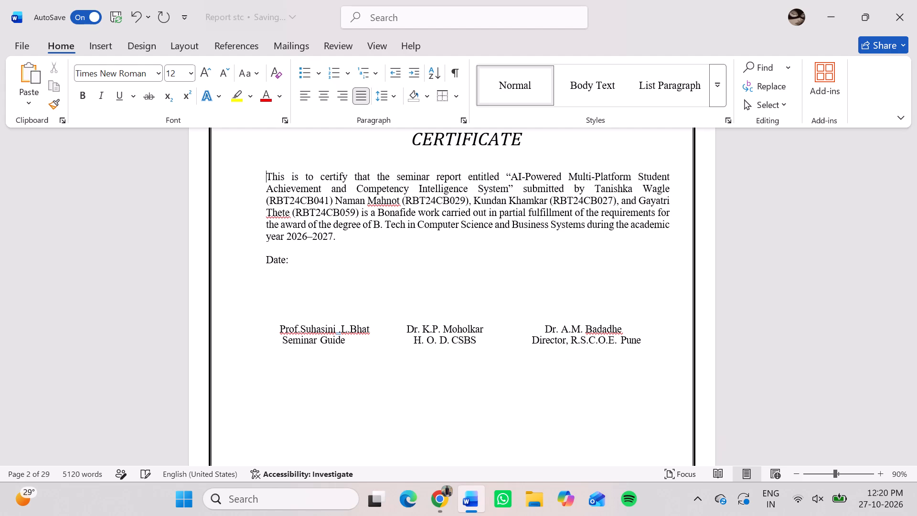
key(BackSpace)
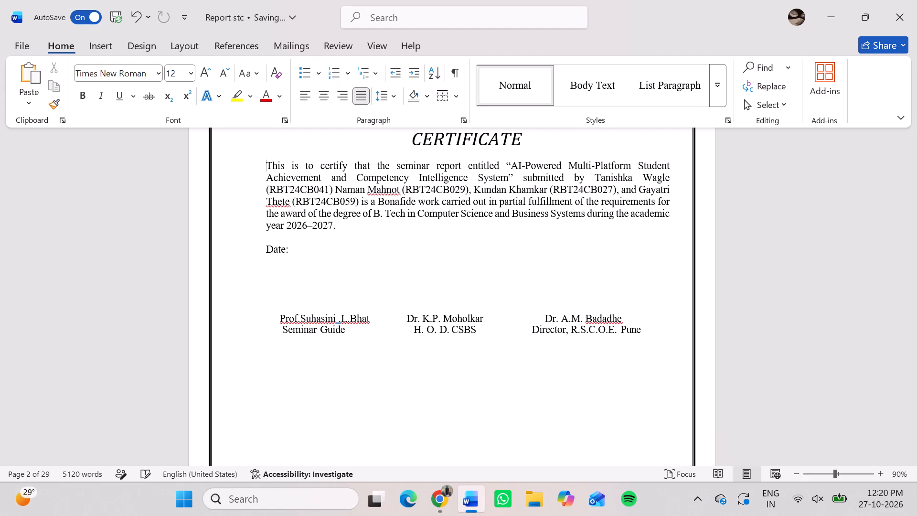
key(BackSpace)
key(Return)
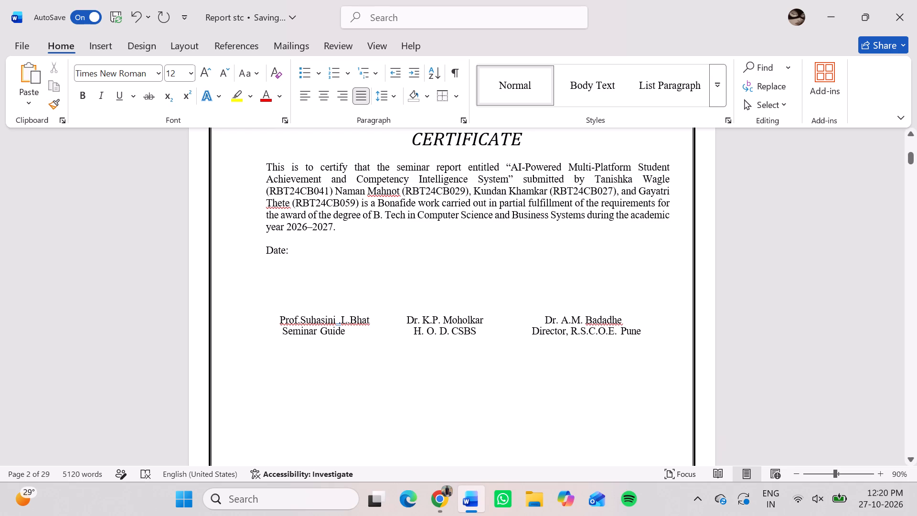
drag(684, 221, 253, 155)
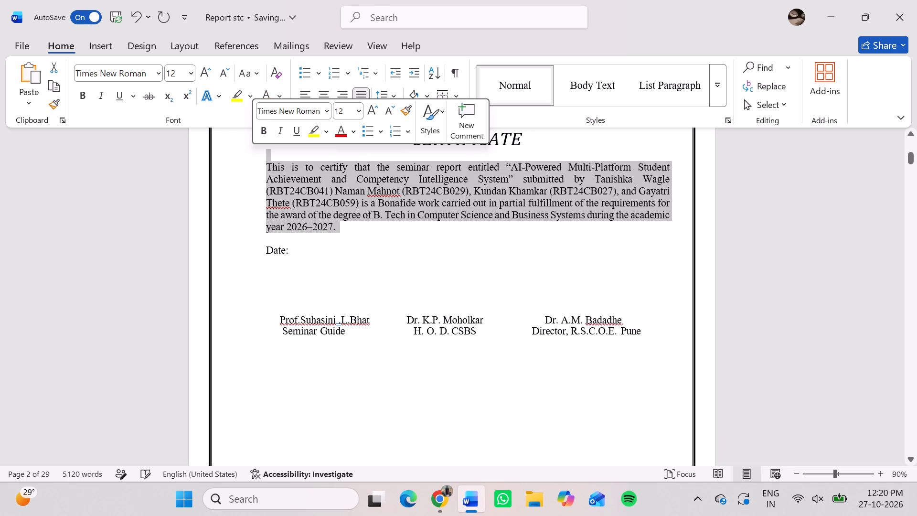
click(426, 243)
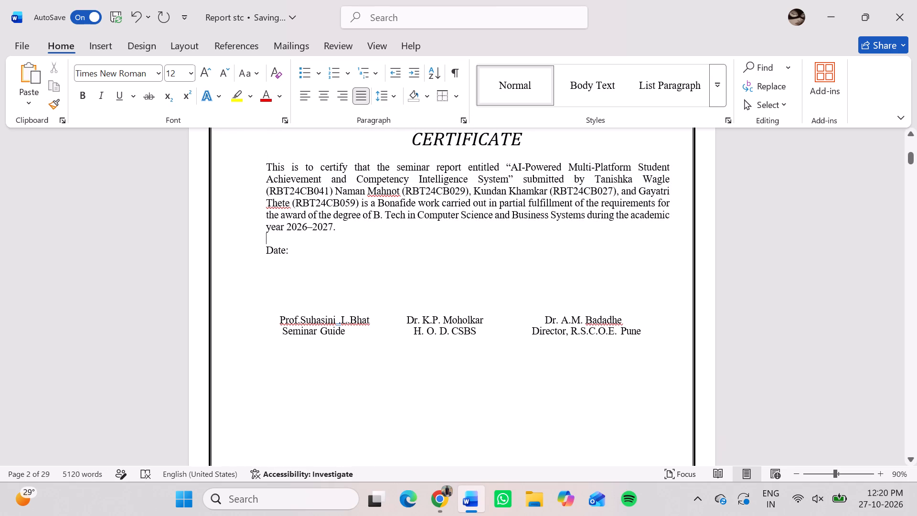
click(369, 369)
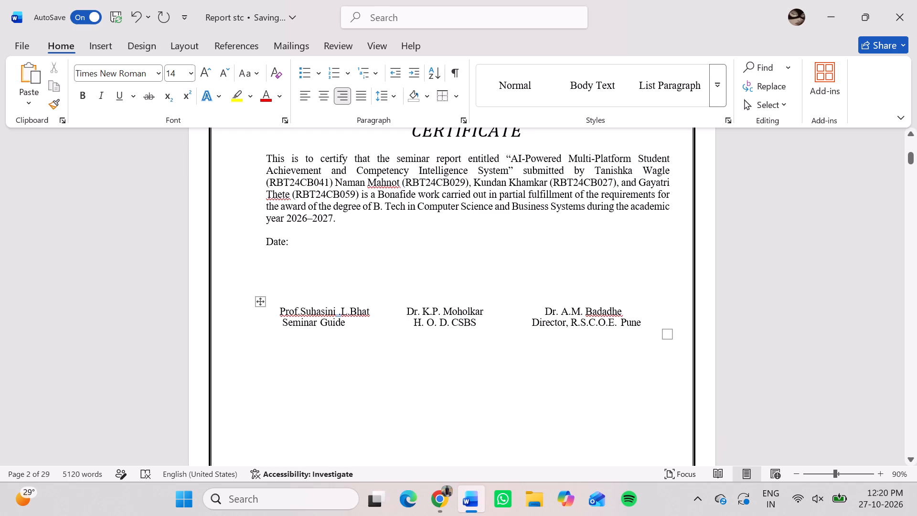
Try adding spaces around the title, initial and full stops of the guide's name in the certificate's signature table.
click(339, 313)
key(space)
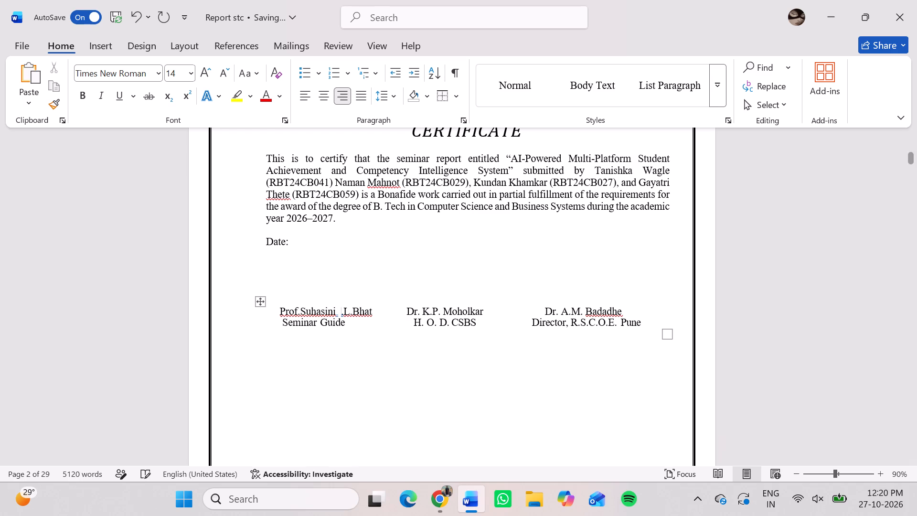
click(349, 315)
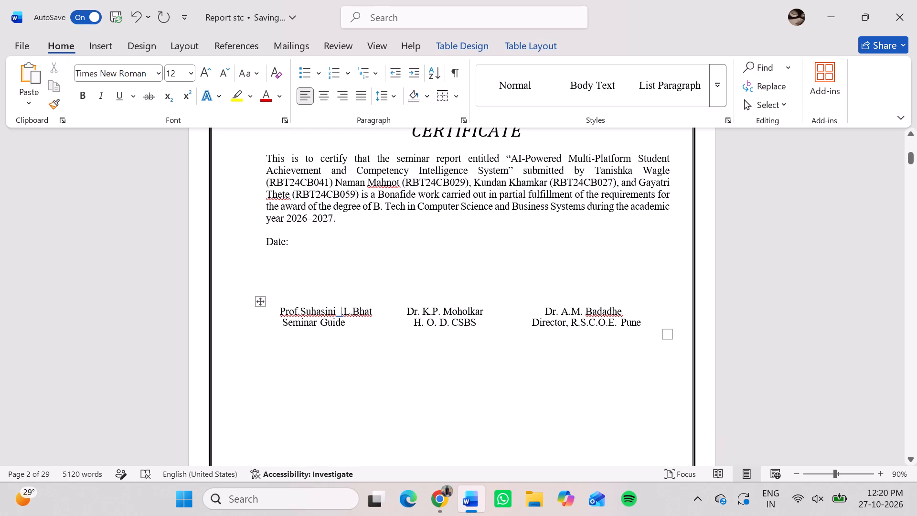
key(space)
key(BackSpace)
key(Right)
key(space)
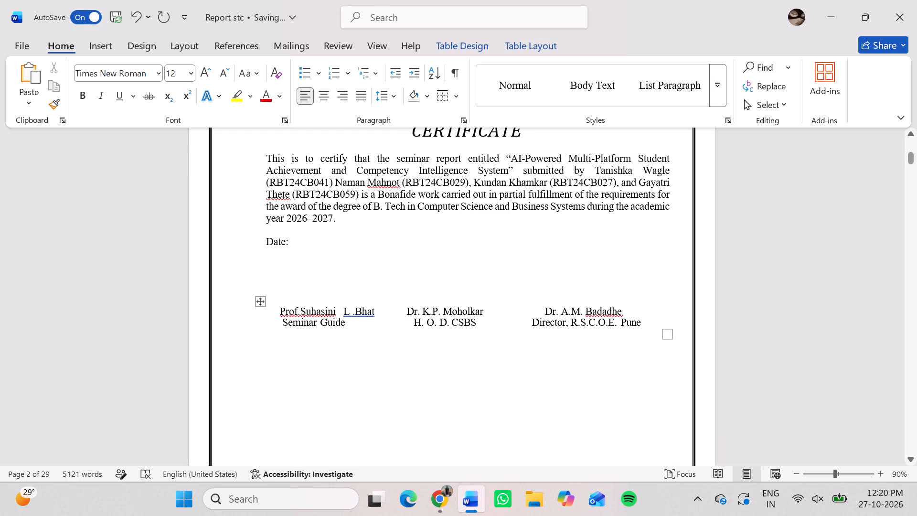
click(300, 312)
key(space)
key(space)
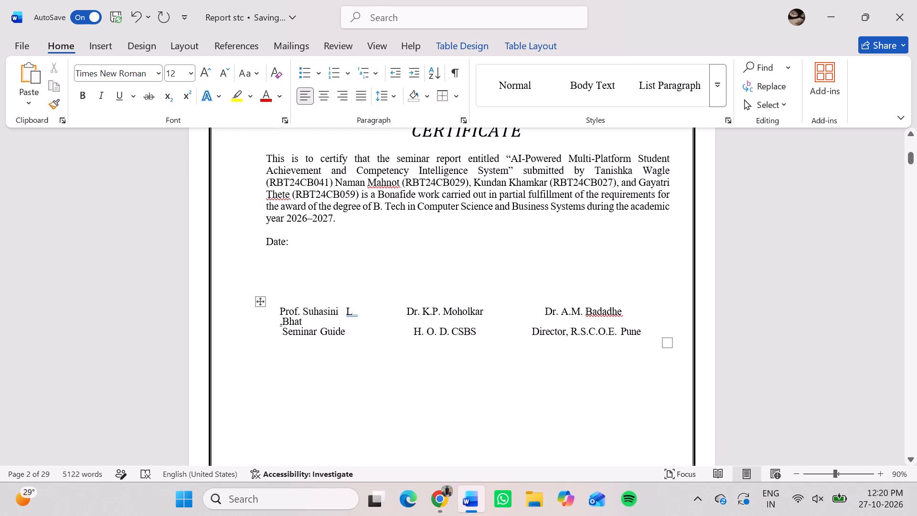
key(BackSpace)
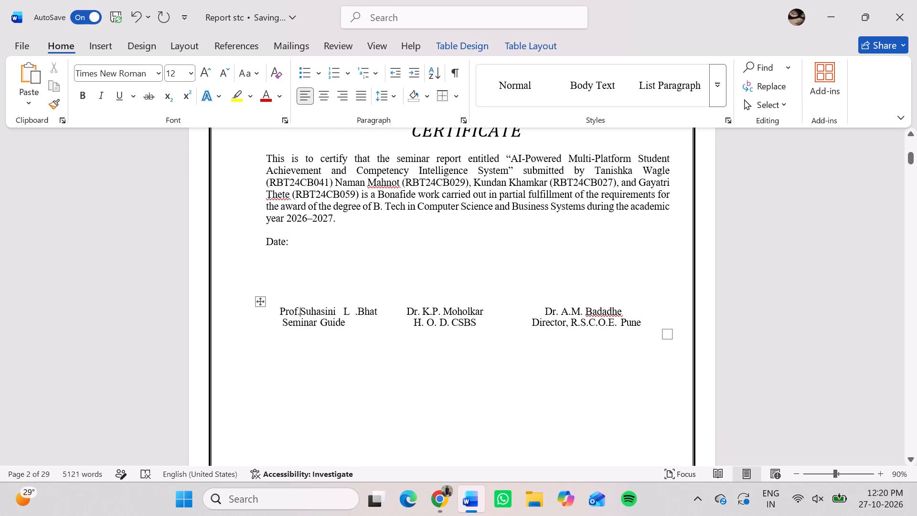
Replace the initial and spaces between the guide's first name and surname with ".L." in the certificate's signature table.
click(343, 313)
key(BackSpace)
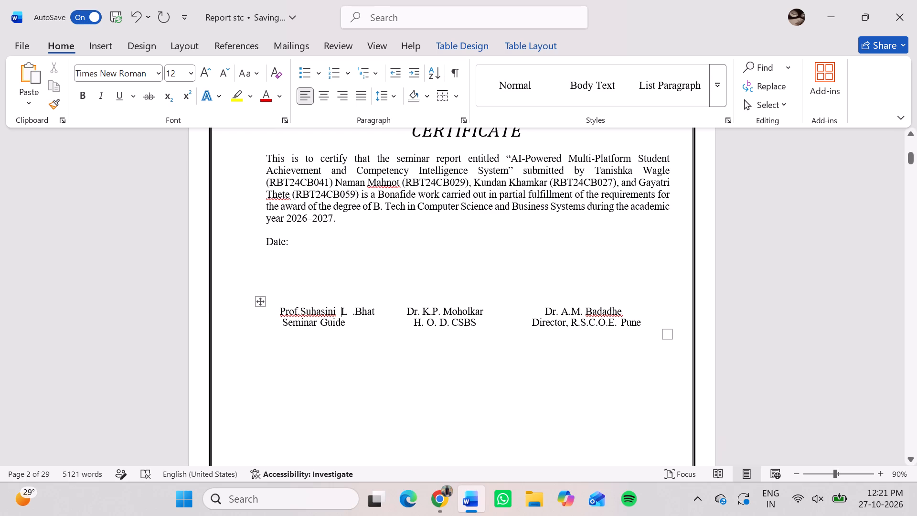
click(355, 311)
key(BackSpace)
key(BackSpace)
key(BackSpace)
key(BackSpace)
key(BackSpace)
key(BackSpace)
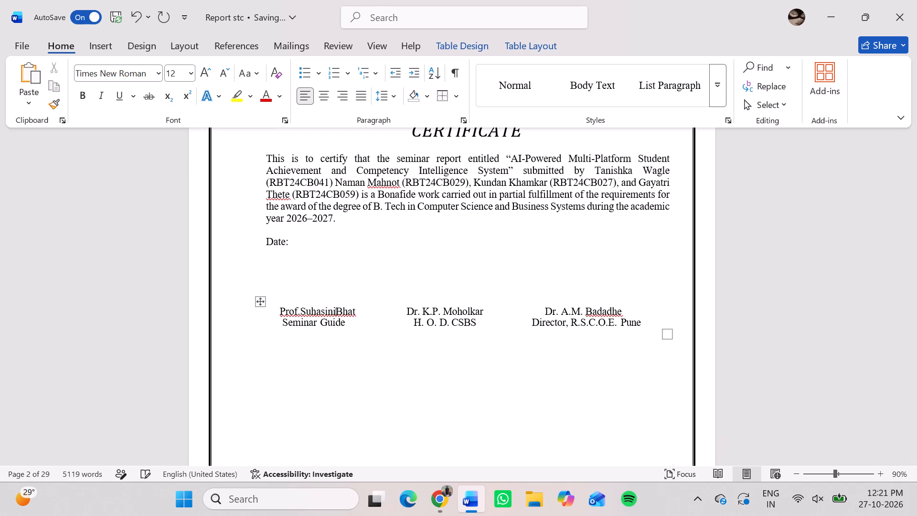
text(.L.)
click(348, 397)
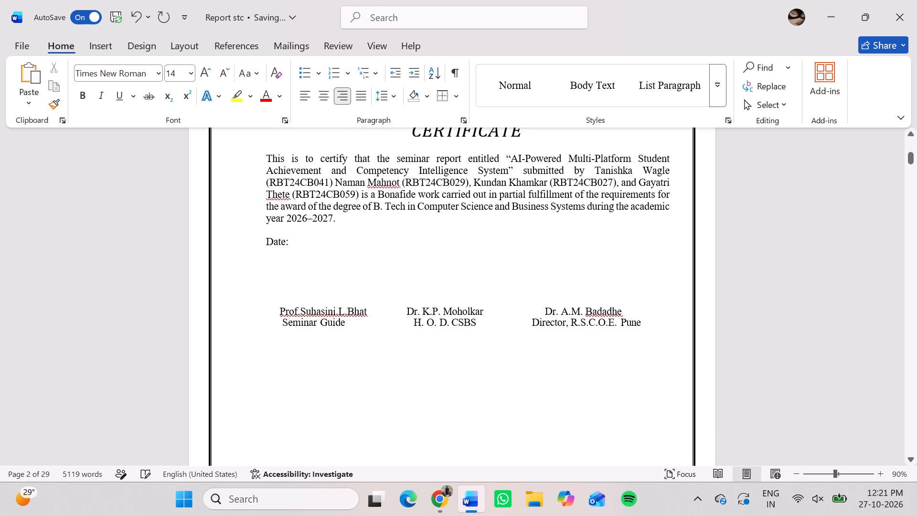
Review the rest of the certificate page and the Acknowledgement page down to the project team and college lines.
scroll(348, 397, down, 1)
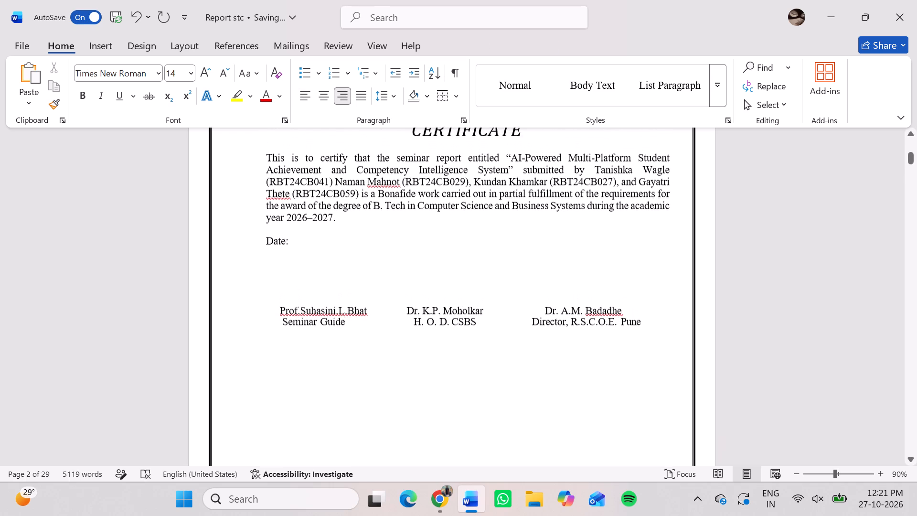
scroll(348, 397, down, 3)
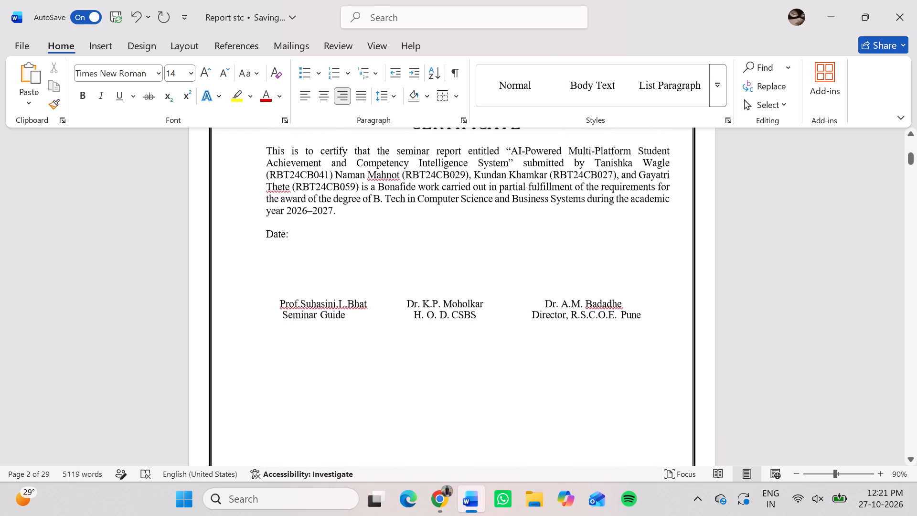
scroll(348, 397, down, 3)
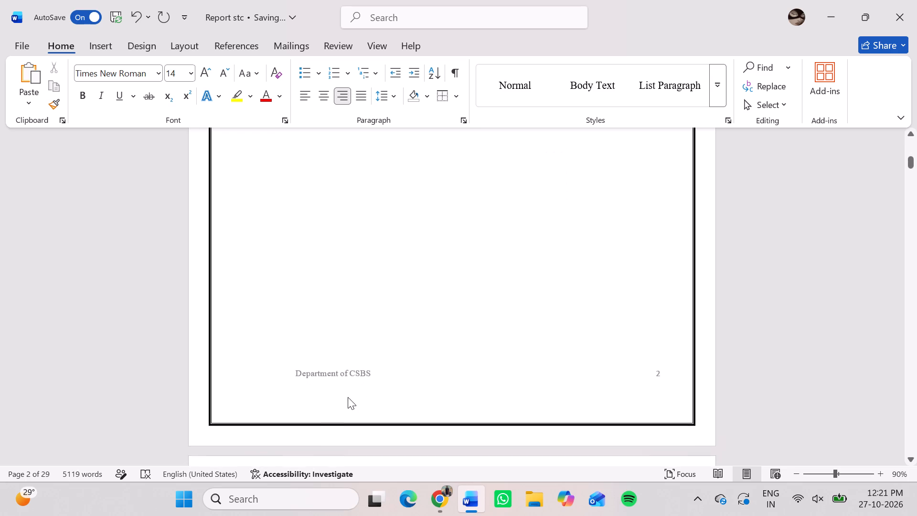
scroll(348, 397, down, 3)
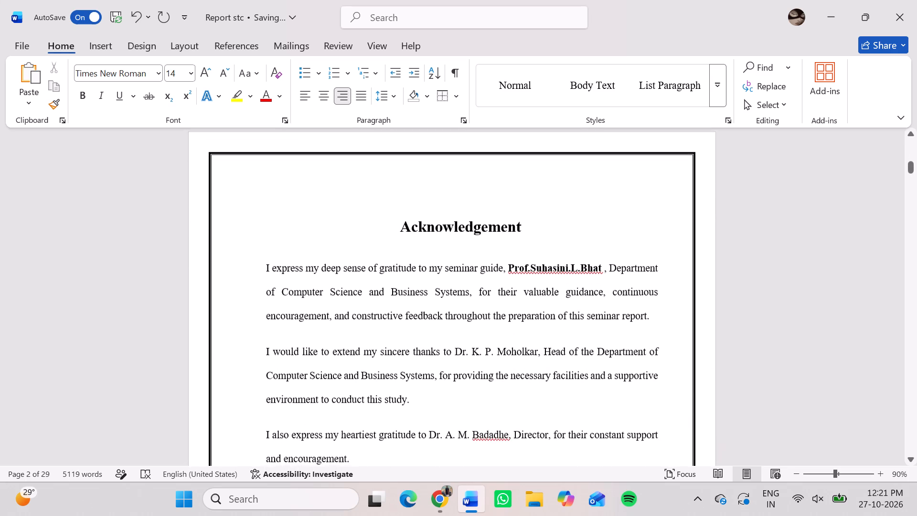
scroll(348, 397, down, 2)
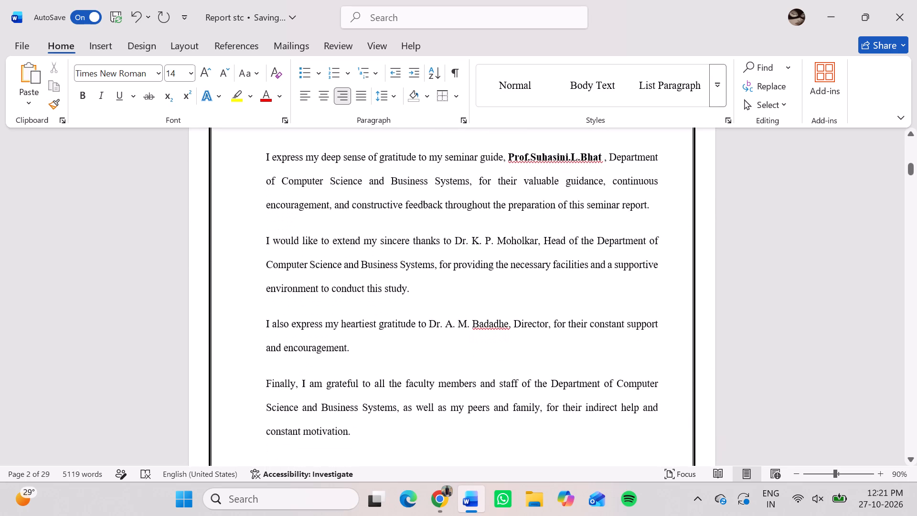
scroll(348, 397, down, 3)
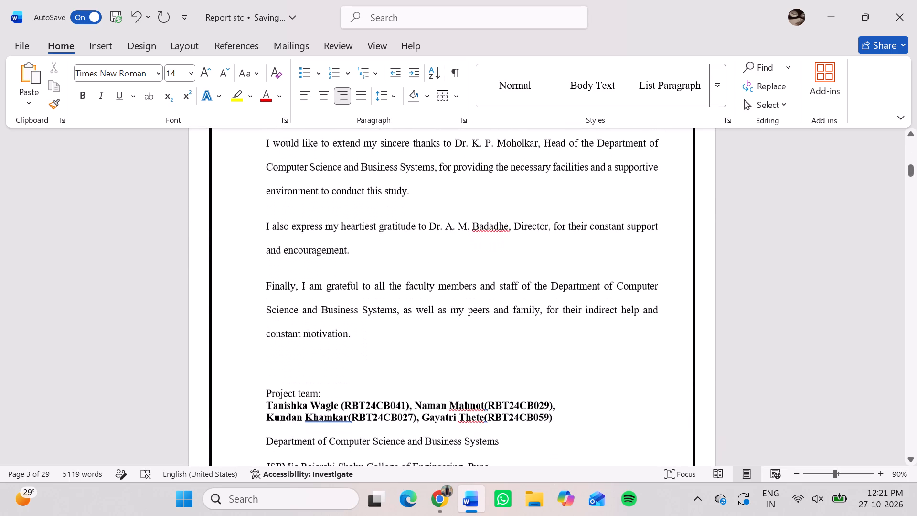
scroll(348, 397, down, 2)
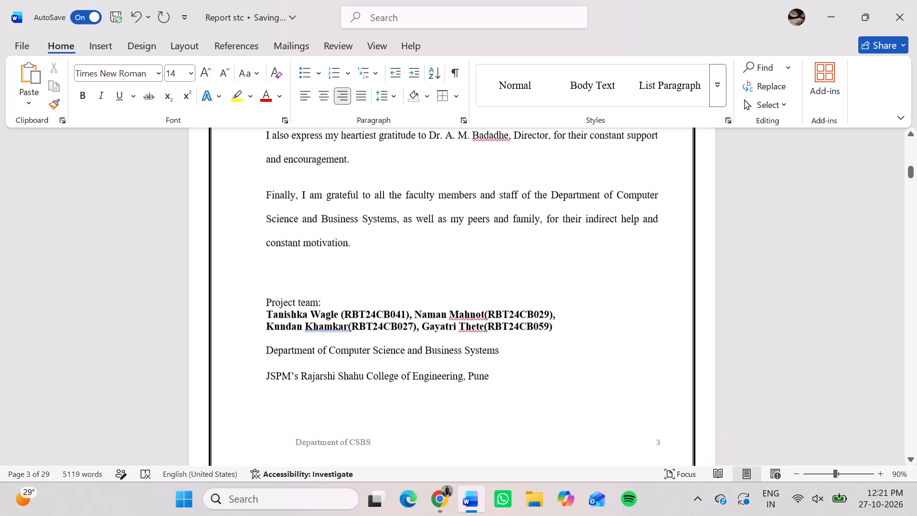
scroll(348, 397, down, 1)
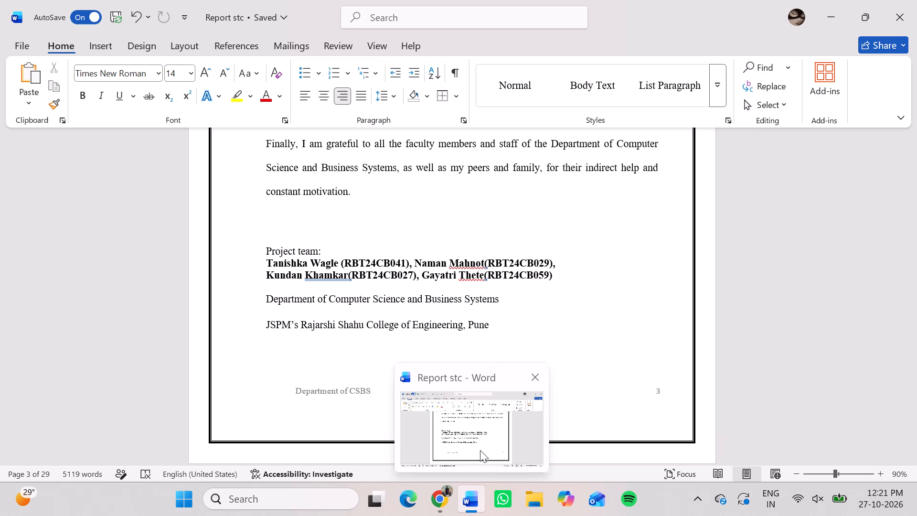
click(480, 450)
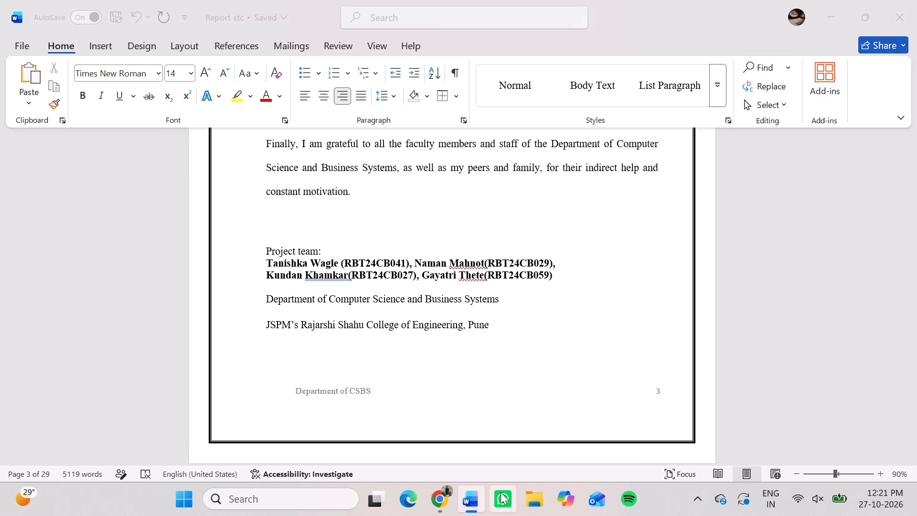
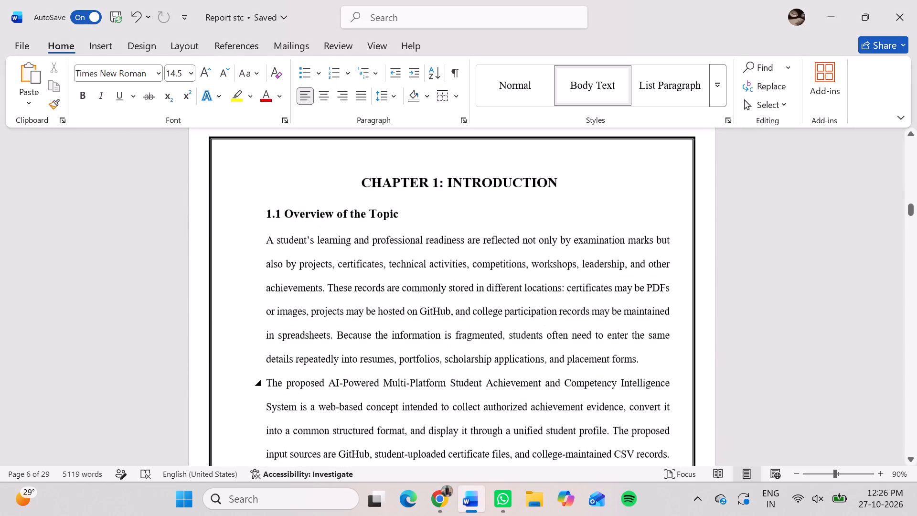
Select the opening line of the first body paragraph under the 1.1 Overview of the Topic heading in Chapter 1.
scroll(480, 441, down, 1)
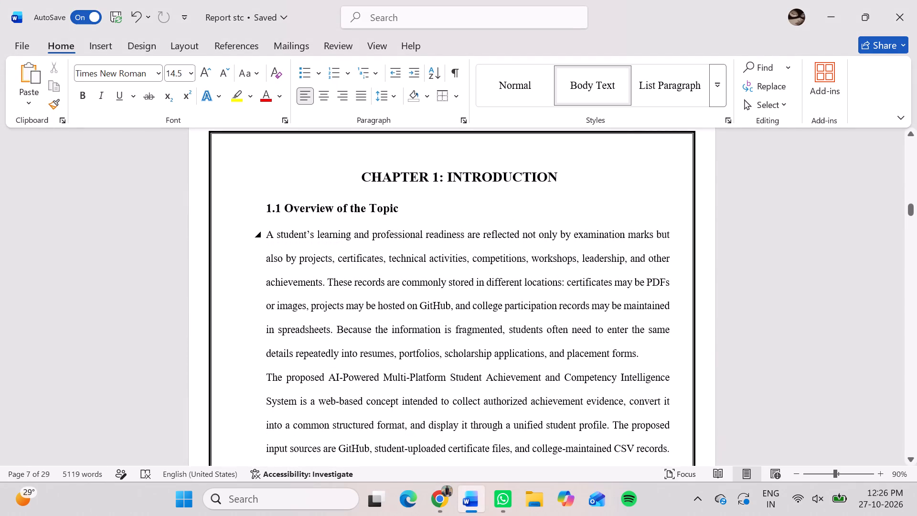
click(310, 204)
click(270, 238)
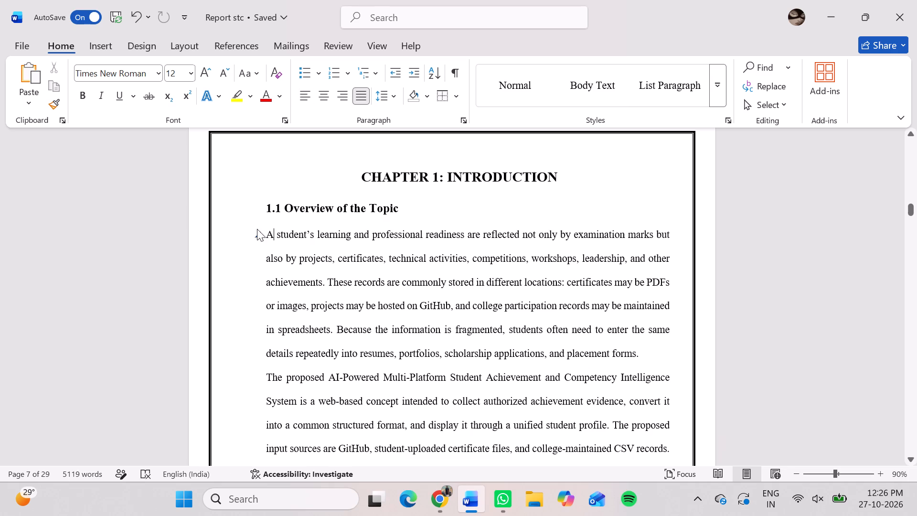
drag(257, 229, 238, 237)
click(238, 237)
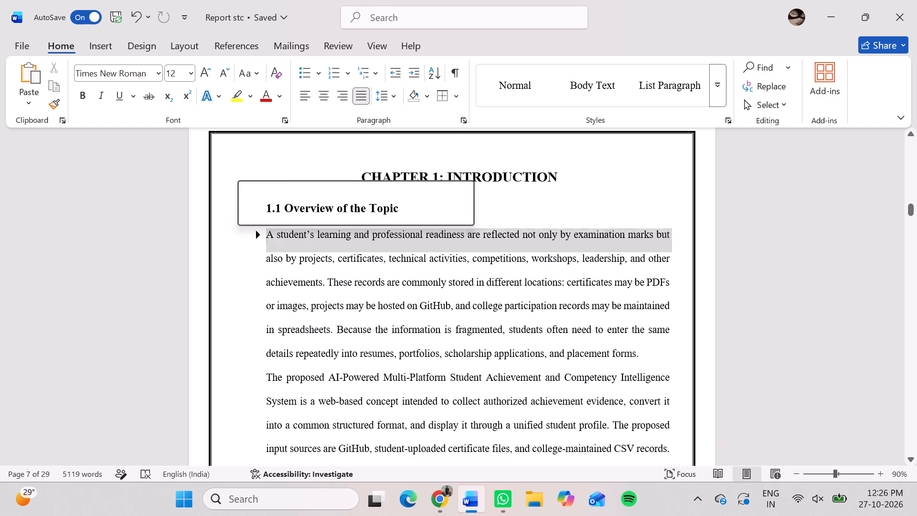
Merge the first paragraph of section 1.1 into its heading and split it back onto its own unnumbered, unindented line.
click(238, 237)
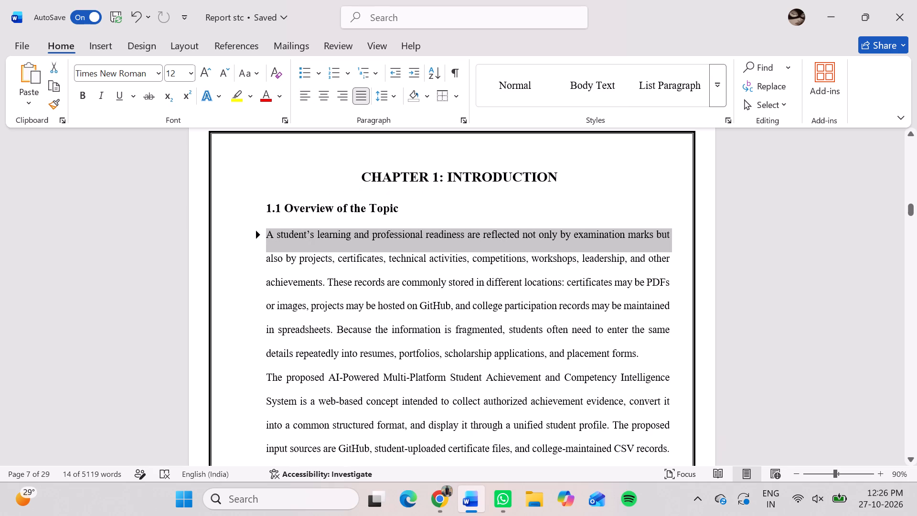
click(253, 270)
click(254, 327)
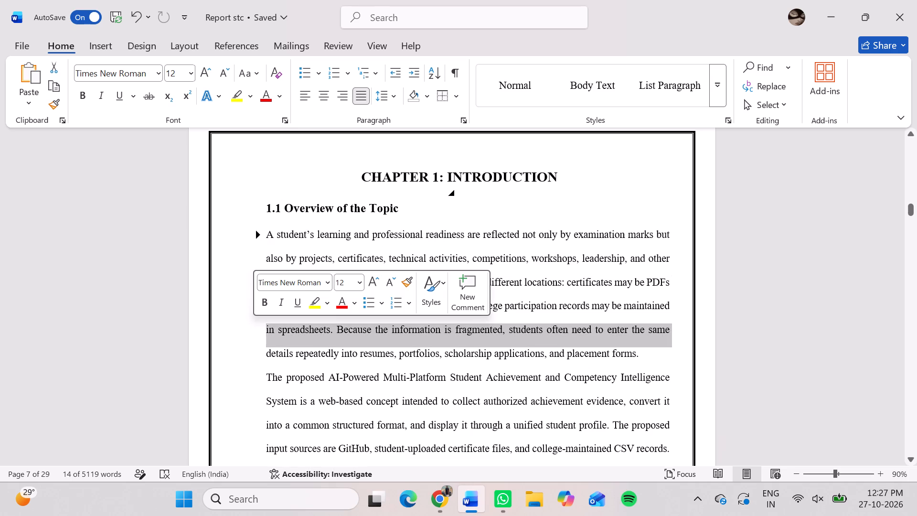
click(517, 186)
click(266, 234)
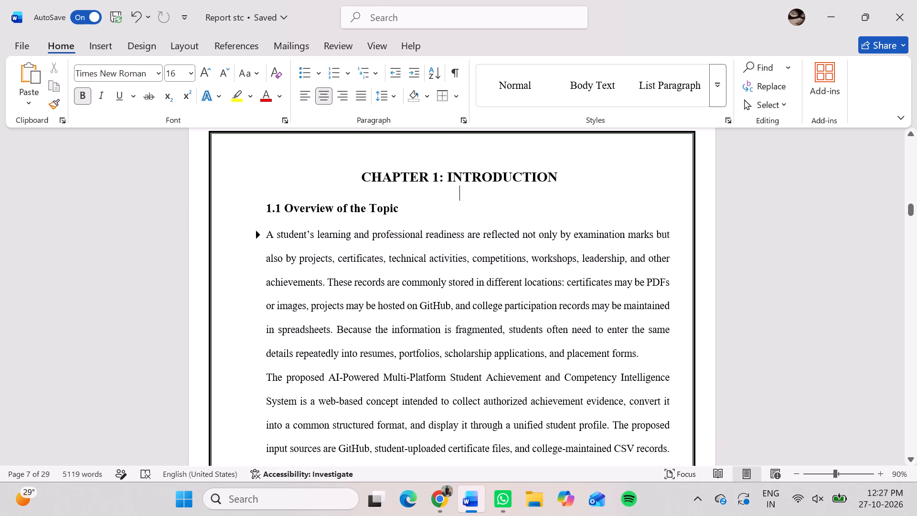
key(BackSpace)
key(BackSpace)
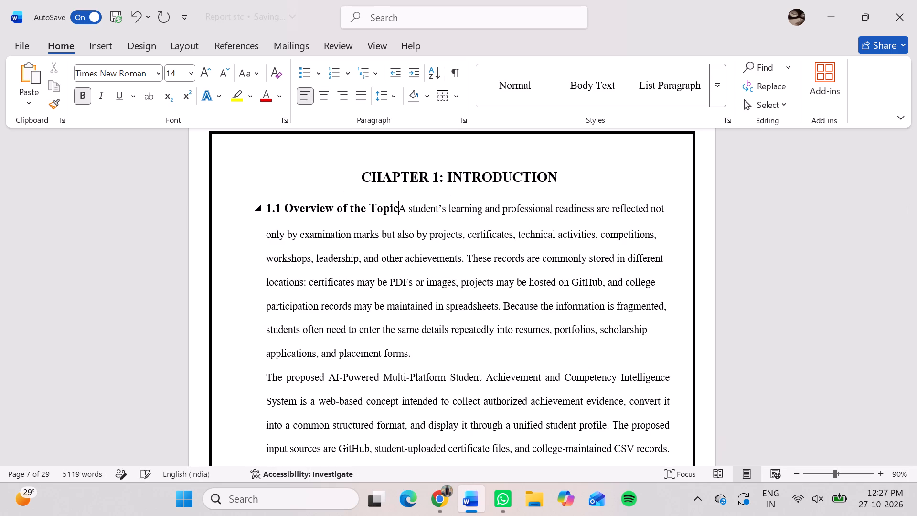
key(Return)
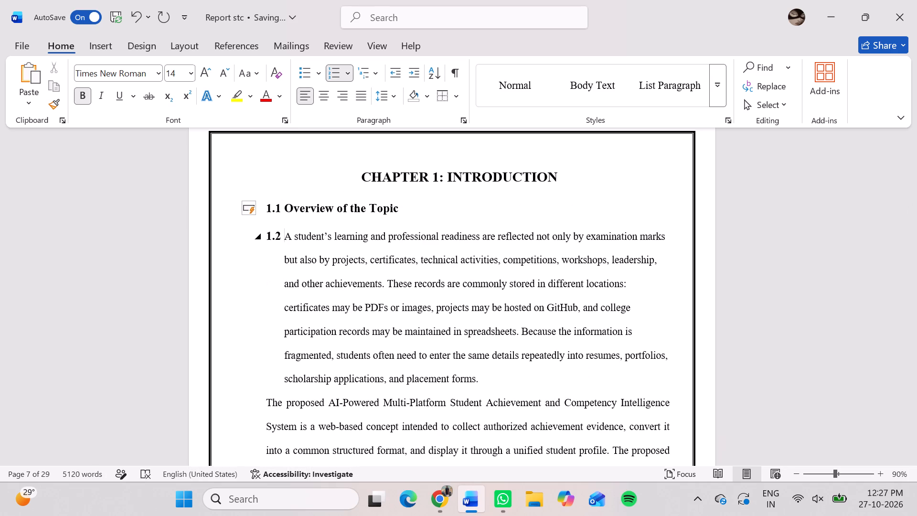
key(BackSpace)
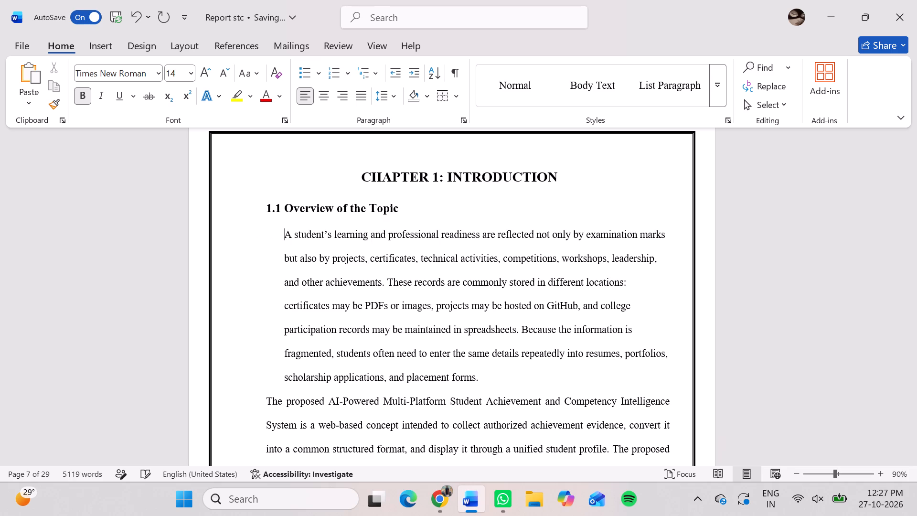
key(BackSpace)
Insert a blank line above "The system's main output" so the paragraph clears the page border.
scroll(289, 285, down, 3)
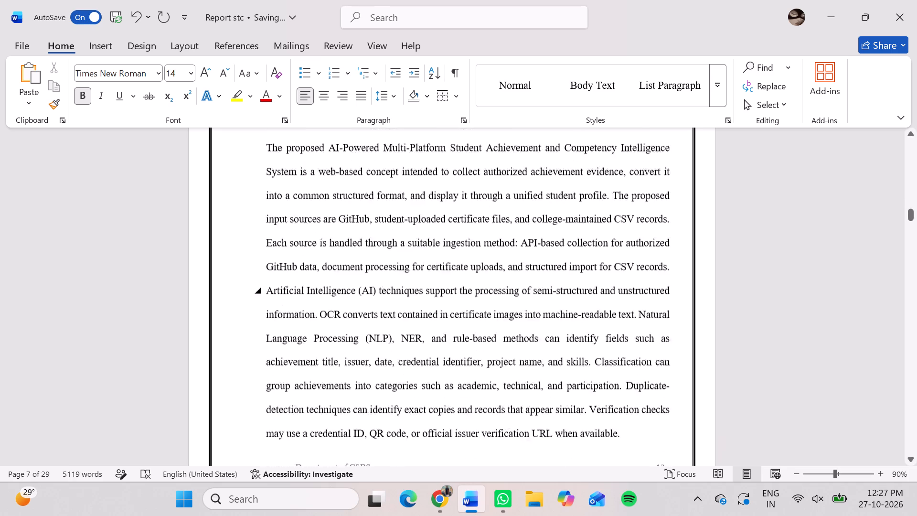
scroll(289, 285, down, 2)
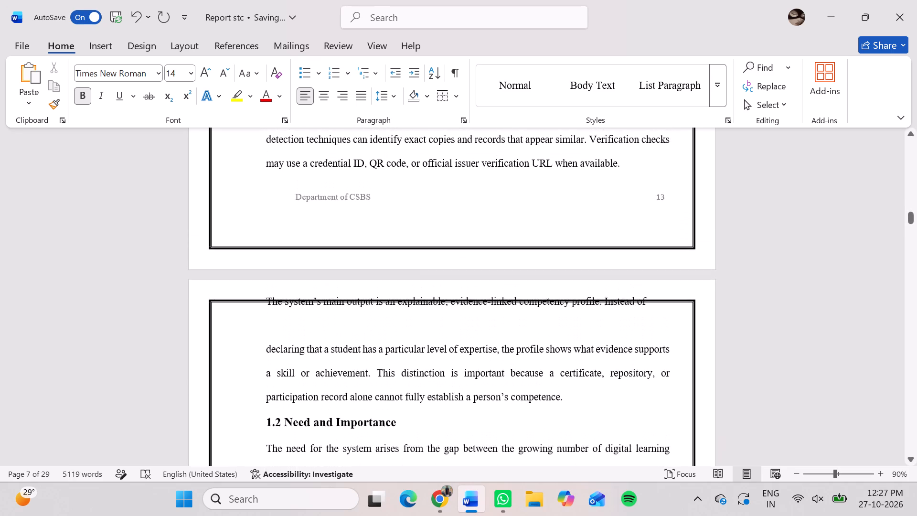
scroll(289, 285, down, 2)
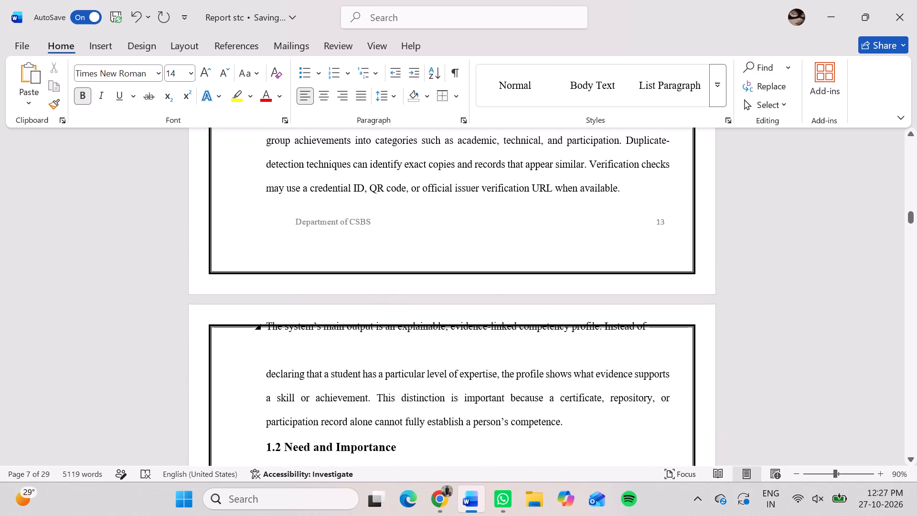
click(256, 333)
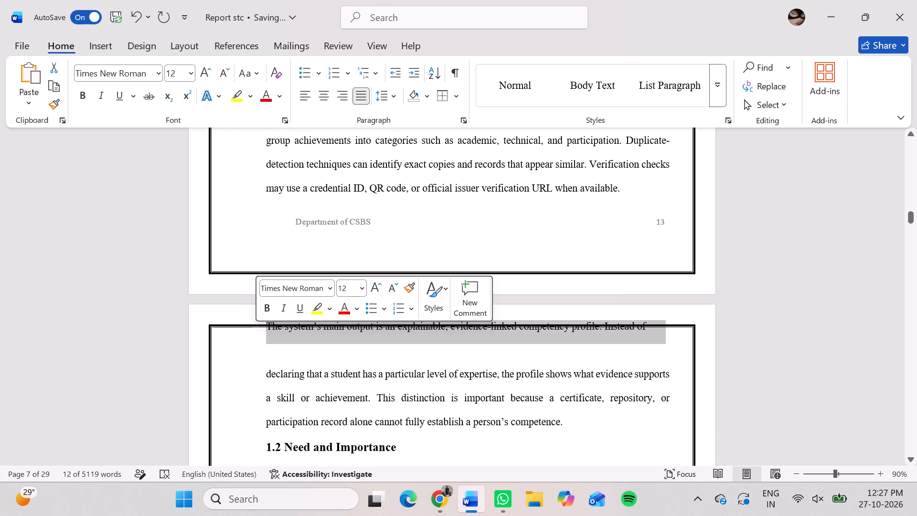
click(647, 185)
key(Return)
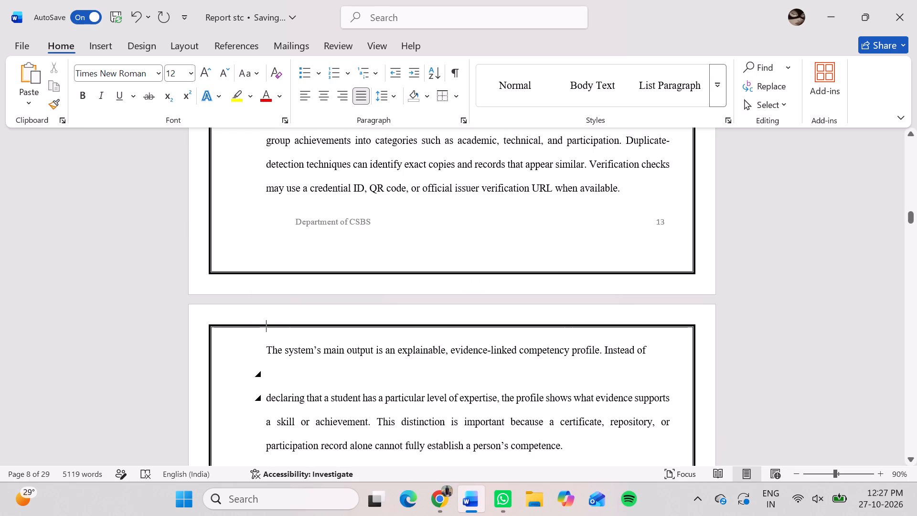
Remove the blank line between "Instead of" and "declaring that a student" in the last paragraph of section 1.1.
click(245, 397)
key(Down)
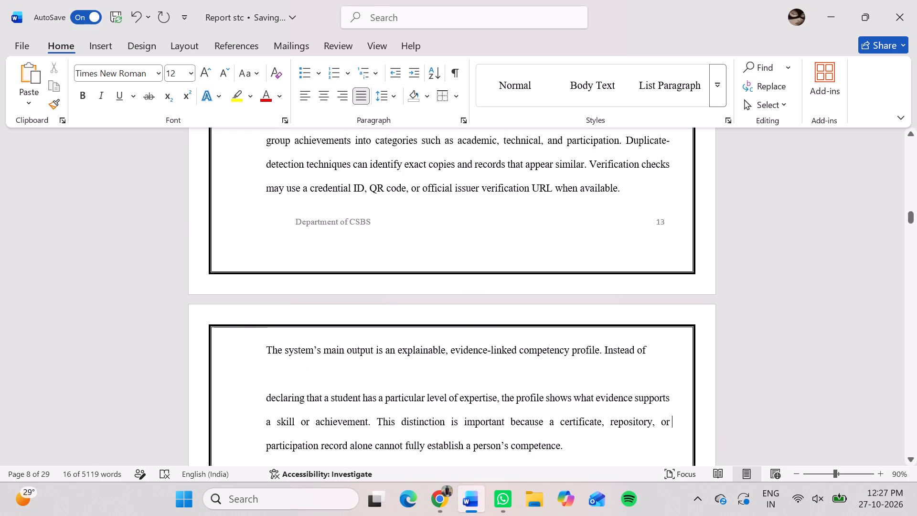
key(Down)
key(Down)
key(Left)
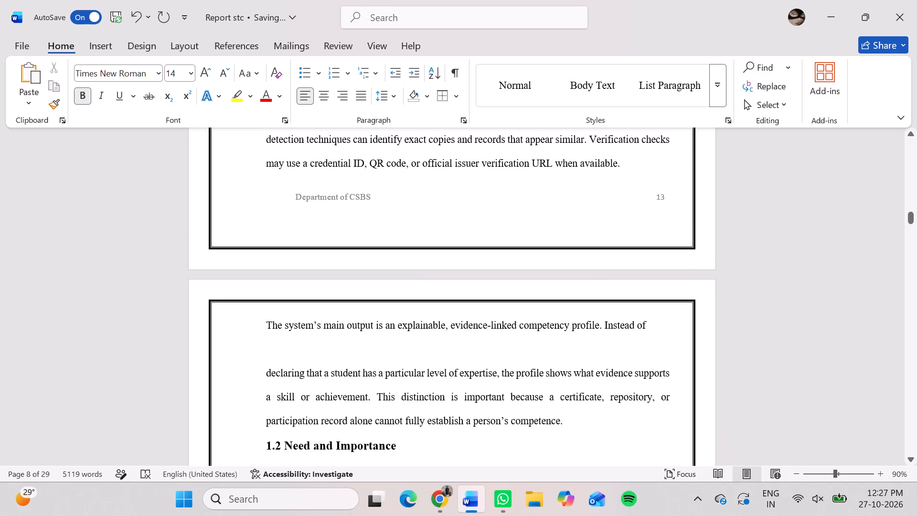
key(Left)
key(Left)
key(Left)
key(Left)
key(Up)
key(Up)
key(Up)
key(Up)
key(Up)
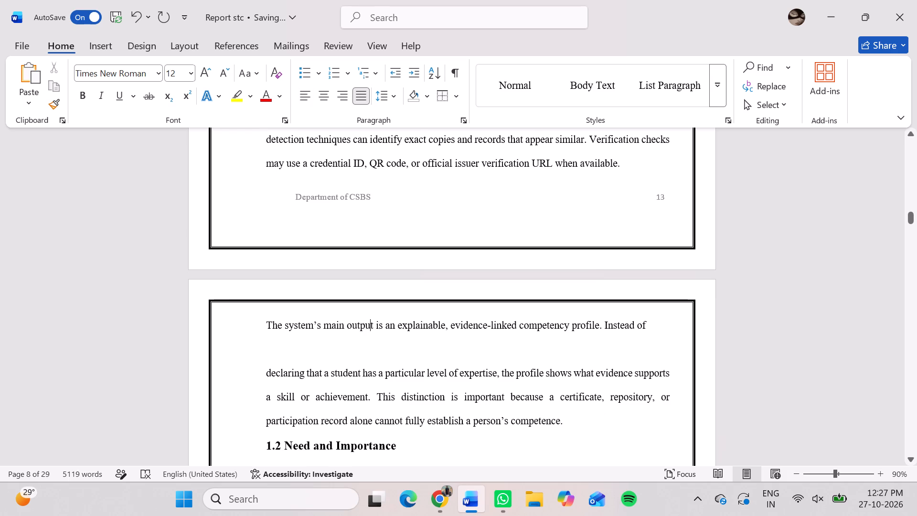
key(Left)
key(Left)
key(Left)
key(Left)
key(Left)
key(Down)
key(Down)
key(Left)
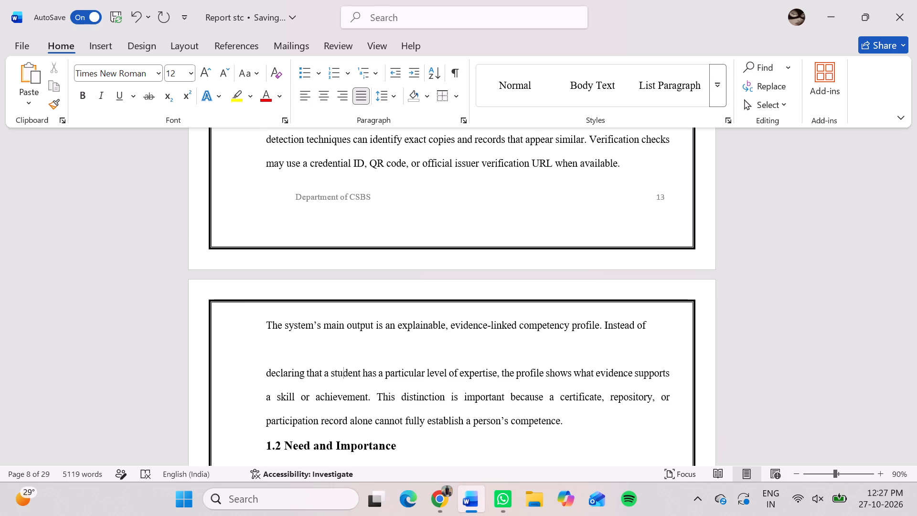
key(Left)
key(Left)
key(Left)
key(Left)
key(Left)
key(Left)
key(Left)
key(Left)
key(Left)
key(Left)
key(Left)
key(Left)
key(Left)
key(Left)
key(Left)
key(Left)
key(Left)
key(Left)
key(Left)
key(Left)
key(BackSpace)
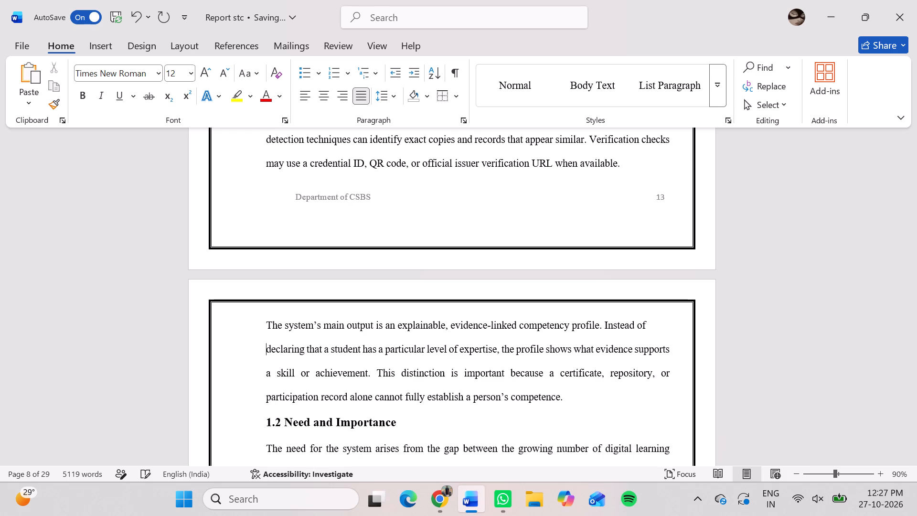
Set all body text of section 1.1 Overview of the Topic to font size 12 with justified alignment.
scroll(245, 397, up, 3)
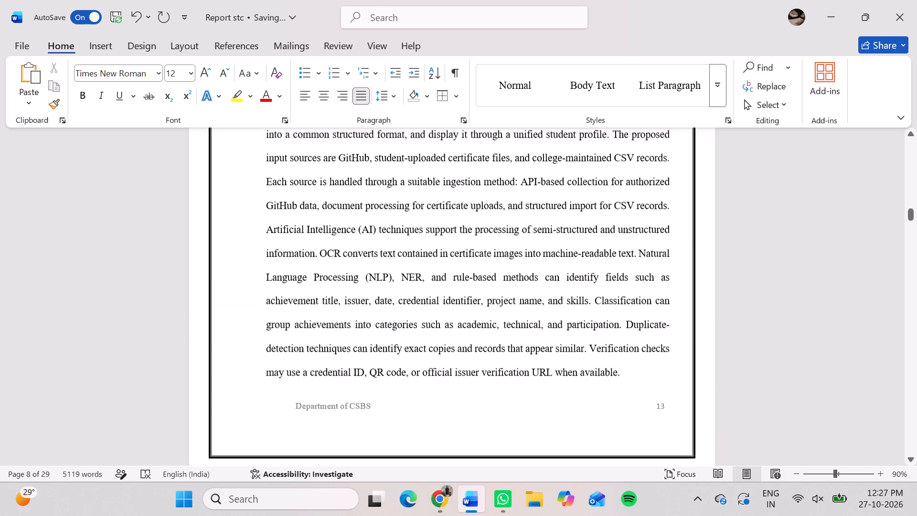
scroll(245, 397, up, 3)
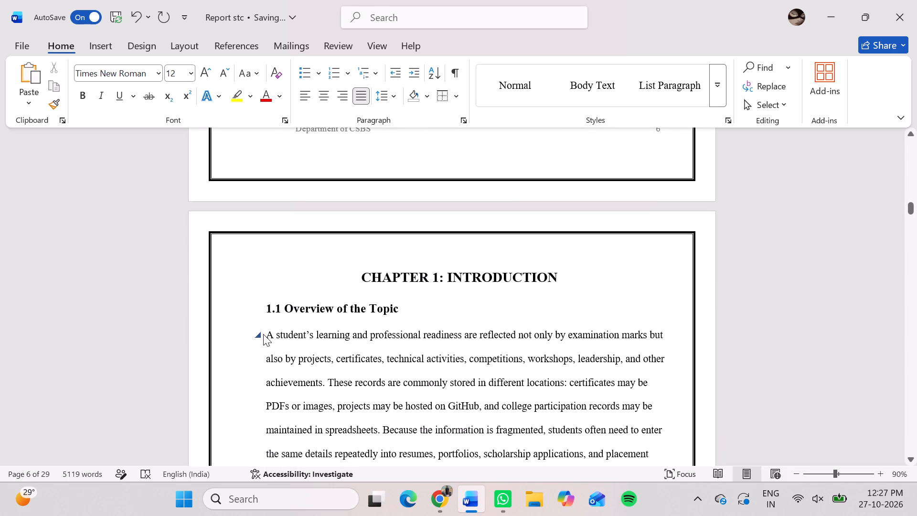
drag(266, 328, 401, 436)
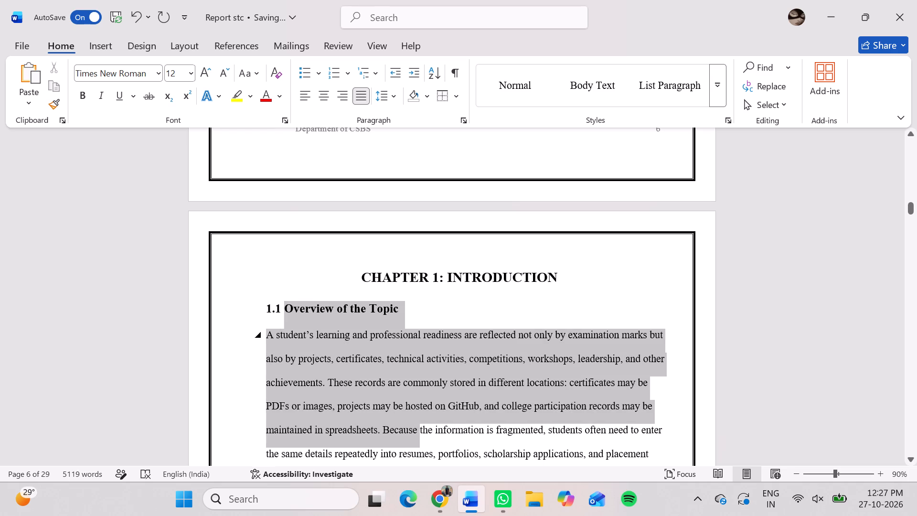
drag(401, 436, 401, 434)
click(453, 302)
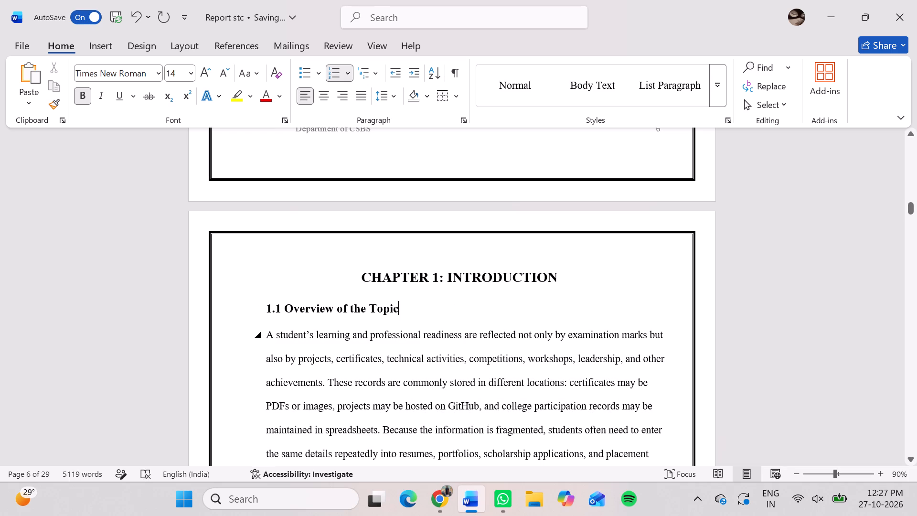
drag(267, 336, 391, 460)
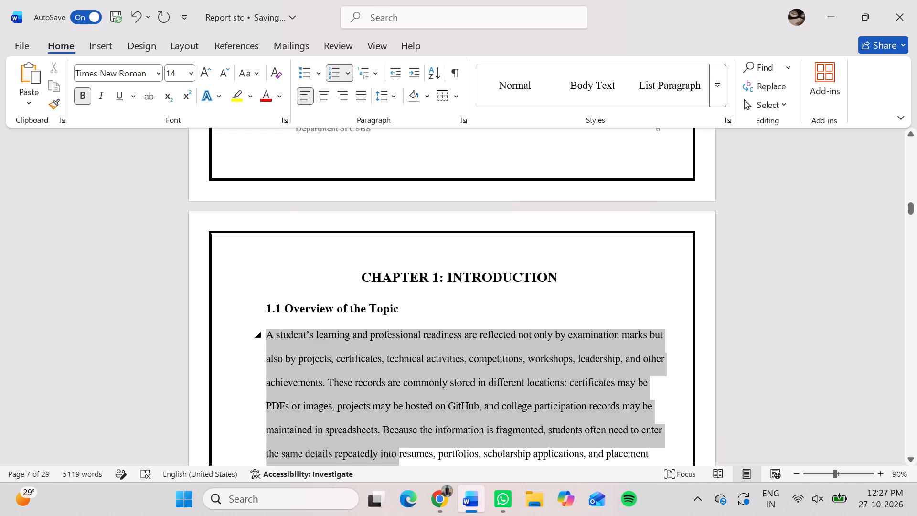
drag(391, 460, 512, 465)
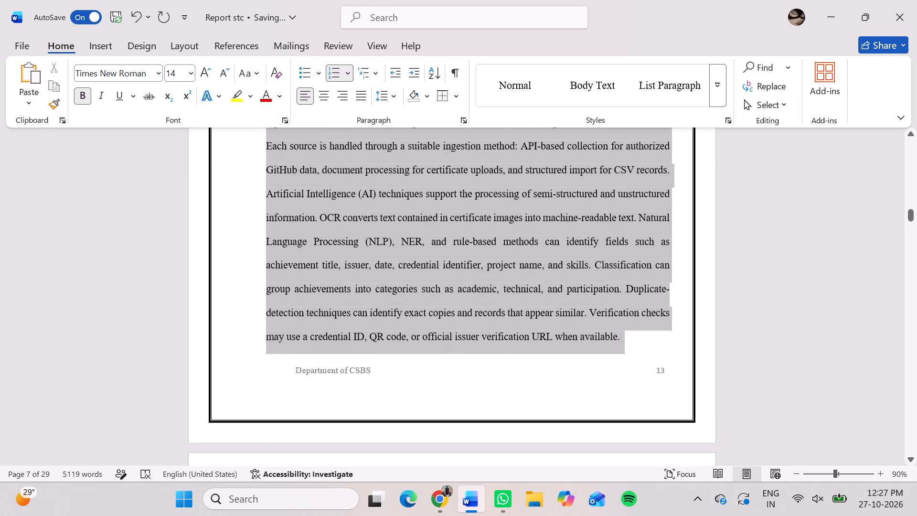
drag(512, 465, 583, 277)
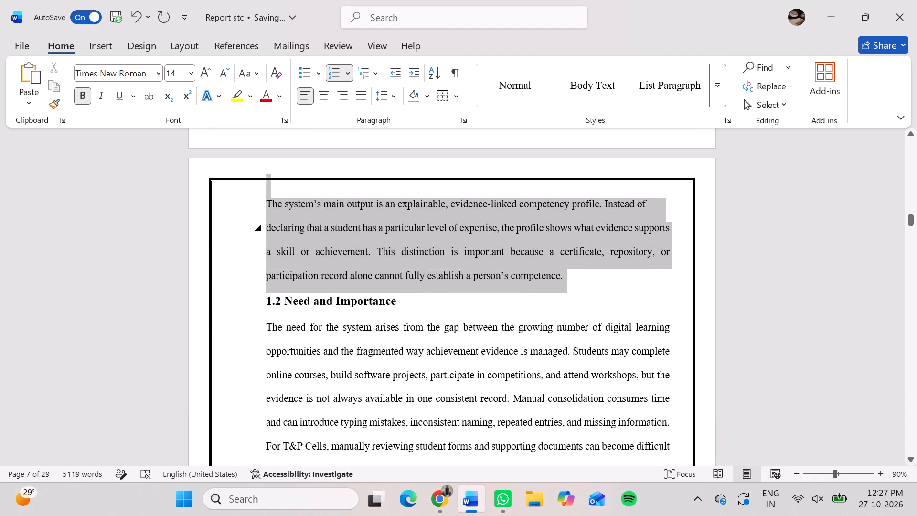
drag(583, 277, 619, 278)
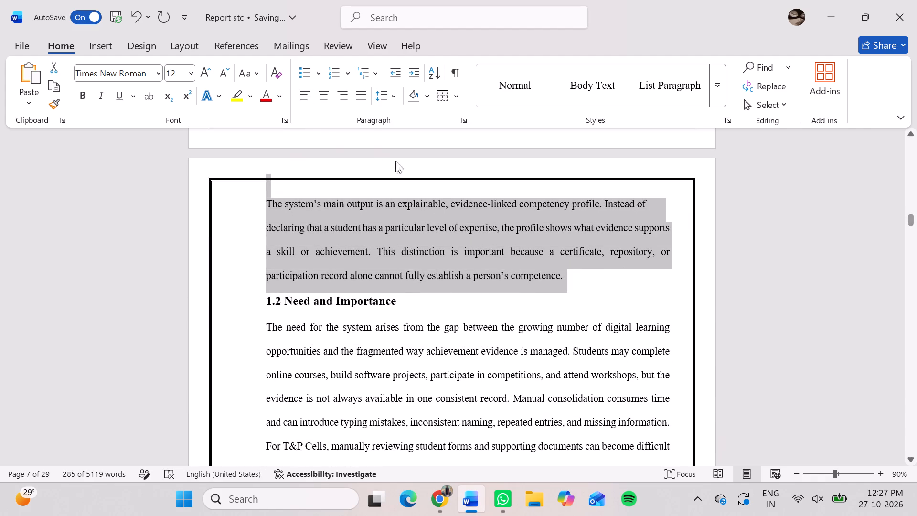
click(188, 68)
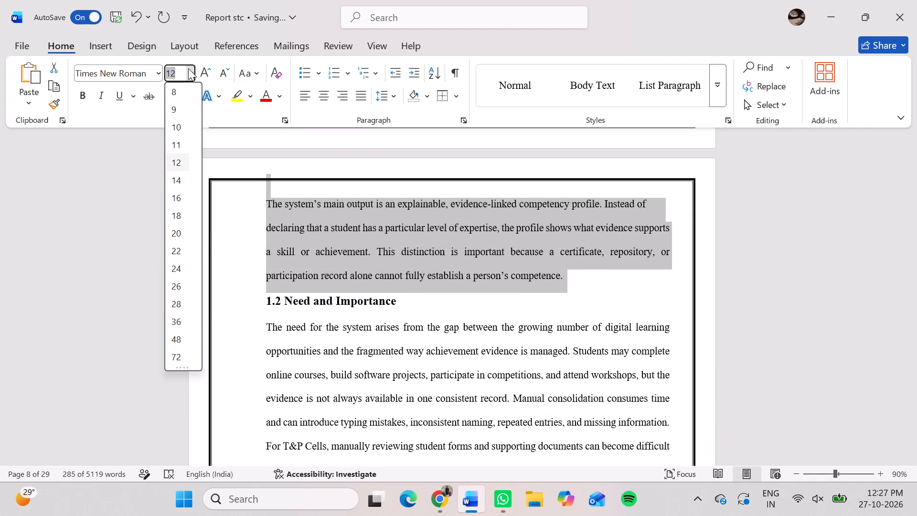
click(179, 161)
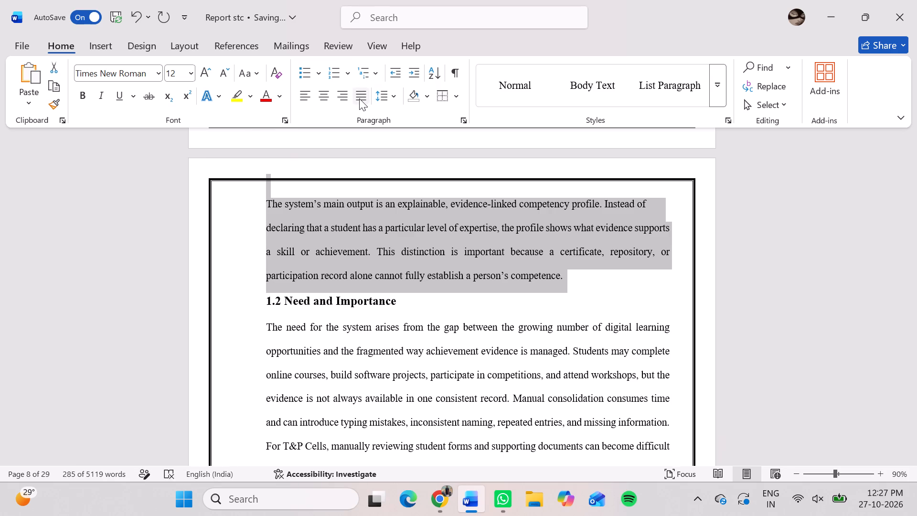
click(359, 98)
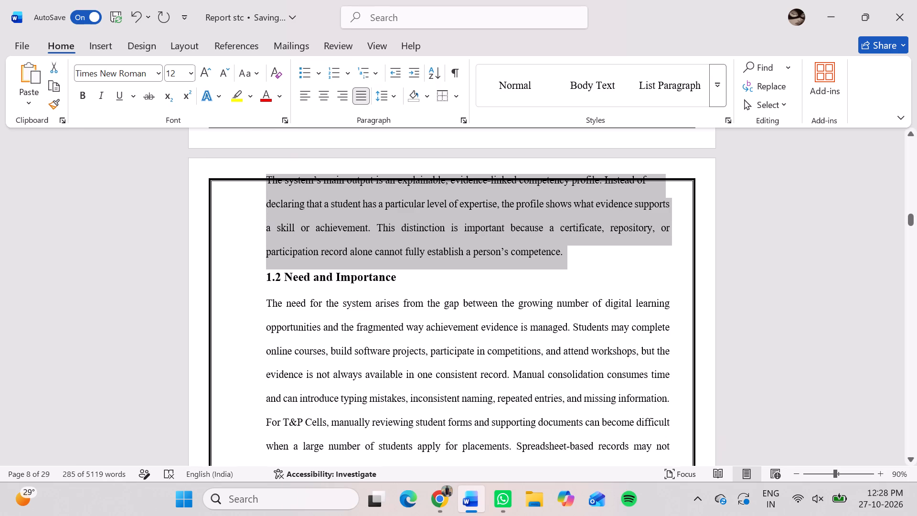
Insert another blank line before "The system's main output" to move it below the page border, and check the Chapter 1 opening page.
click(252, 239)
scroll(252, 239, up, 1)
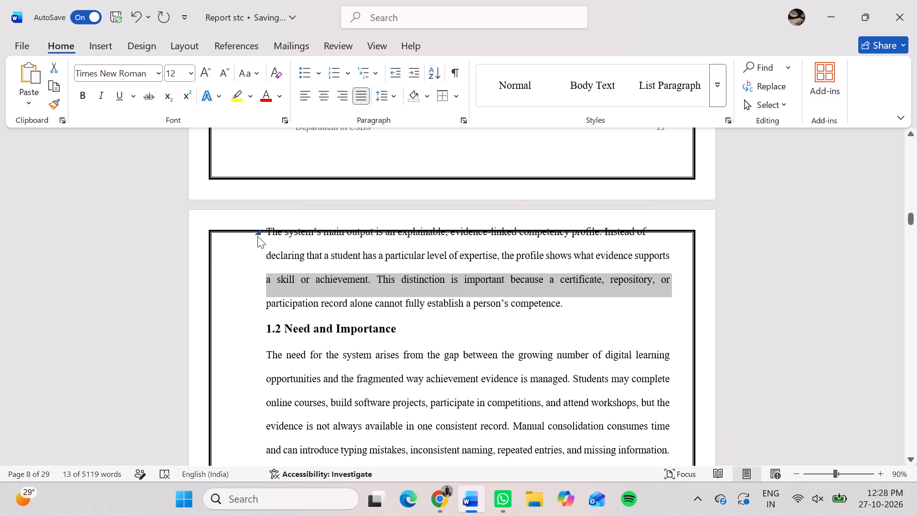
click(250, 245)
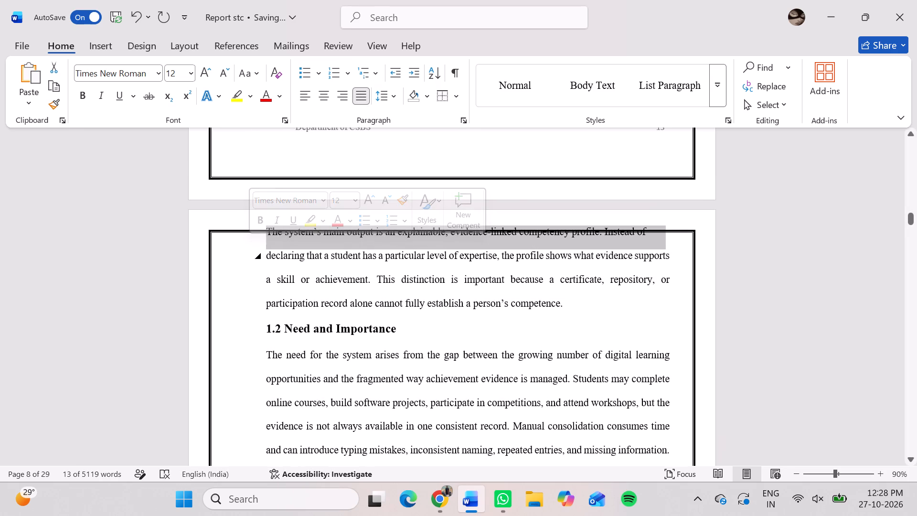
click(286, 274)
key(Left)
key(Left)
key(Left)
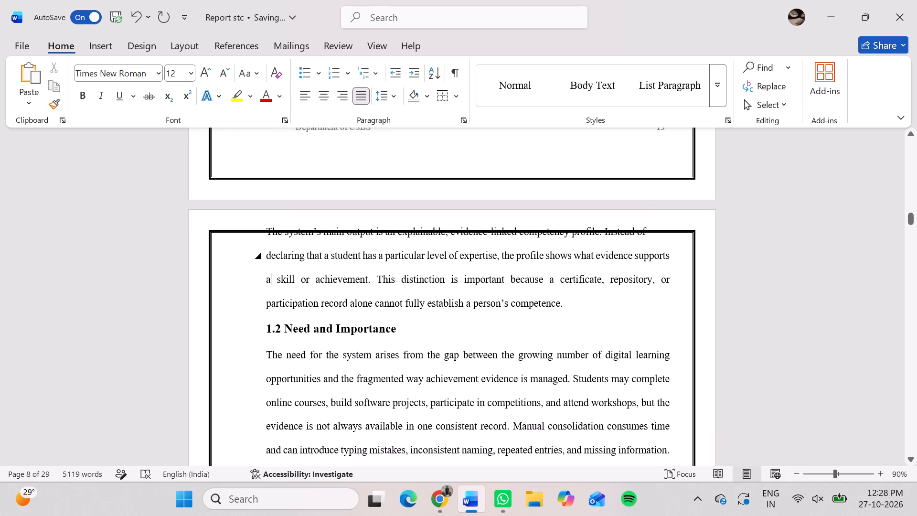
key(Left)
key(Up)
key(Up)
key(Return)
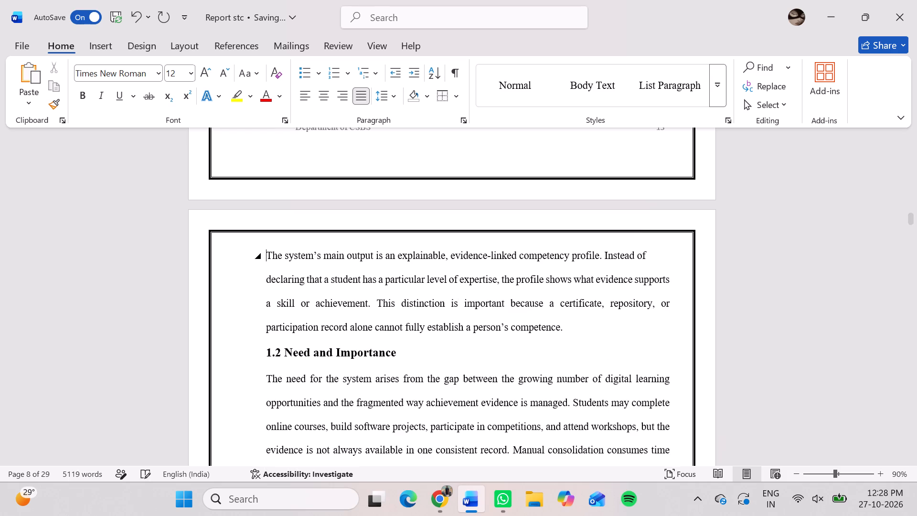
scroll(279, 267, up, 2)
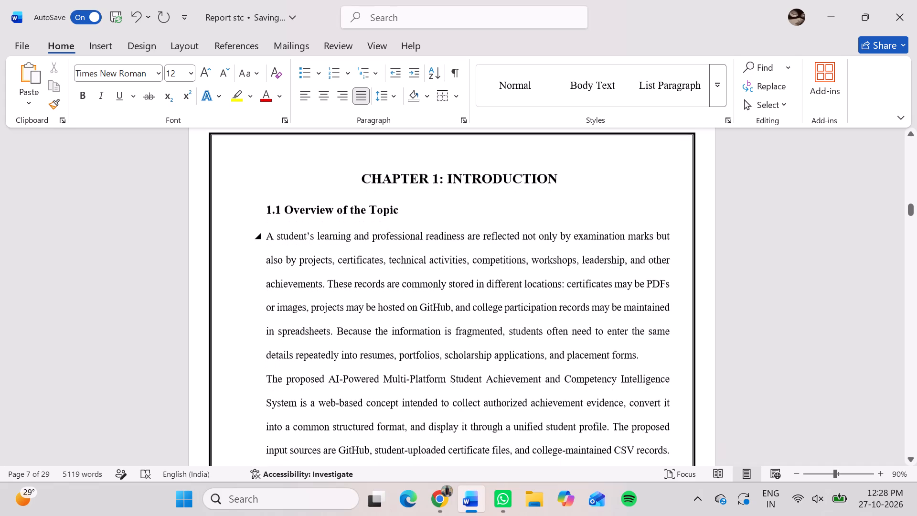
scroll(279, 267, down, 1)
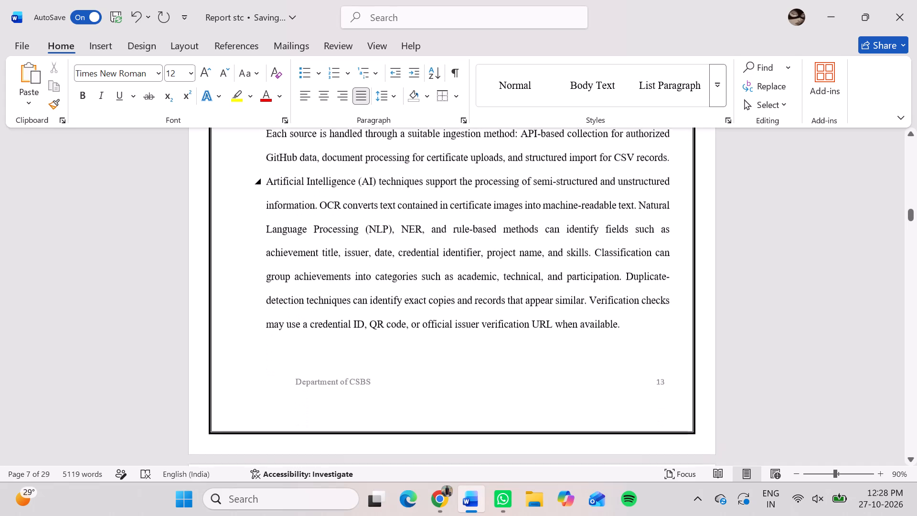
Set all body text of section 1.2 Need and Importance to font size 12 with justified alignment.
scroll(279, 267, down, 3)
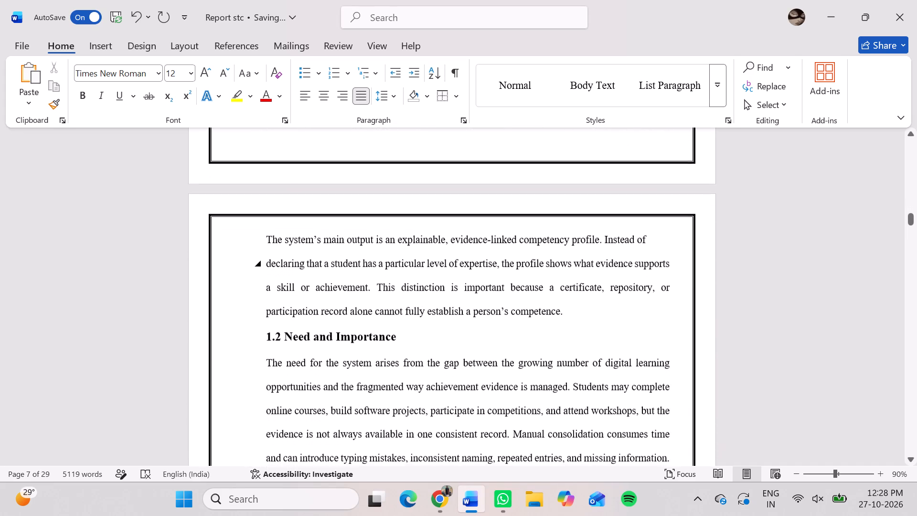
scroll(279, 267, down, 3)
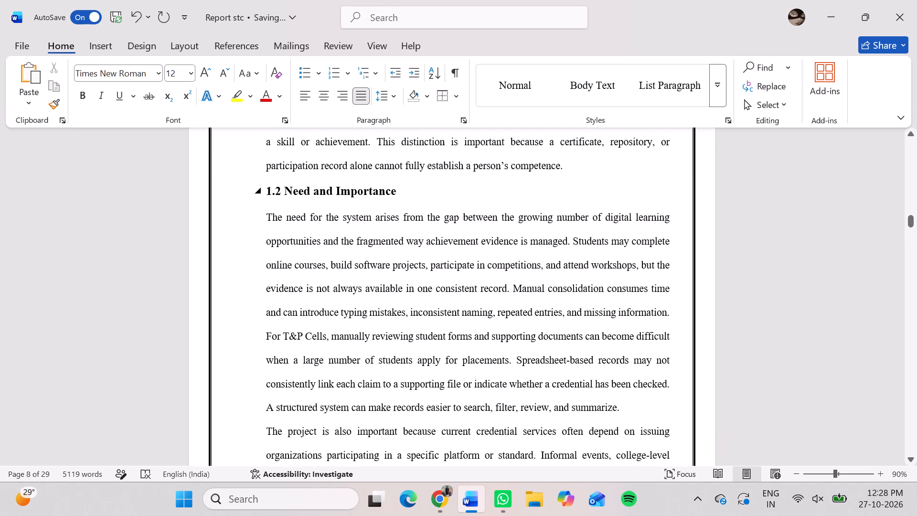
drag(265, 217, 444, 420)
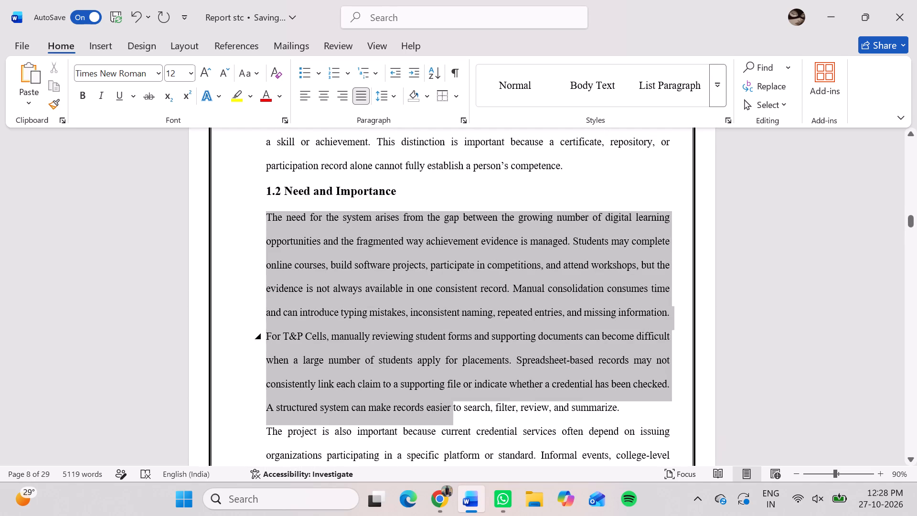
drag(444, 420, 458, 463)
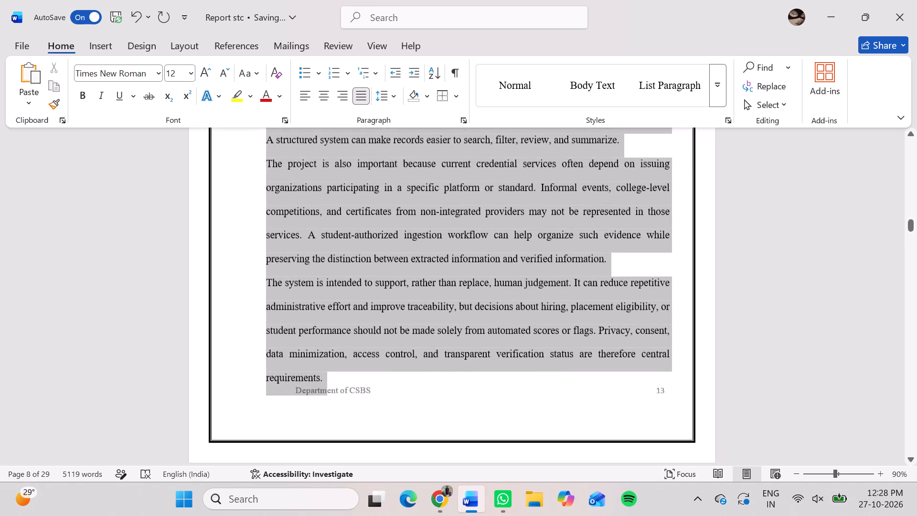
drag(458, 463, 430, 245)
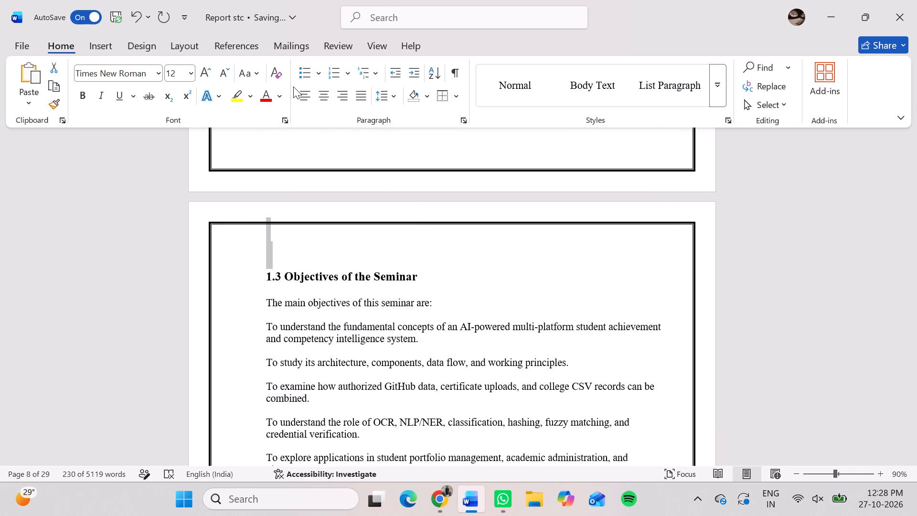
click(188, 72)
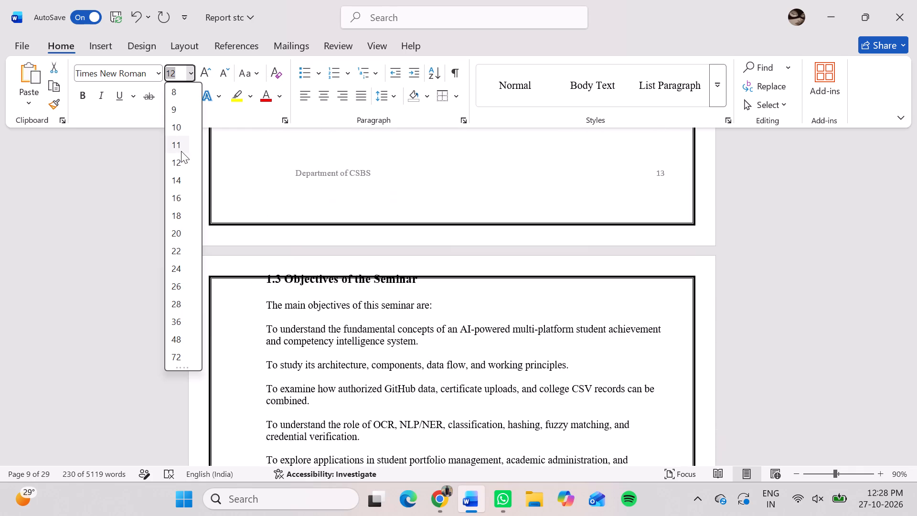
click(179, 159)
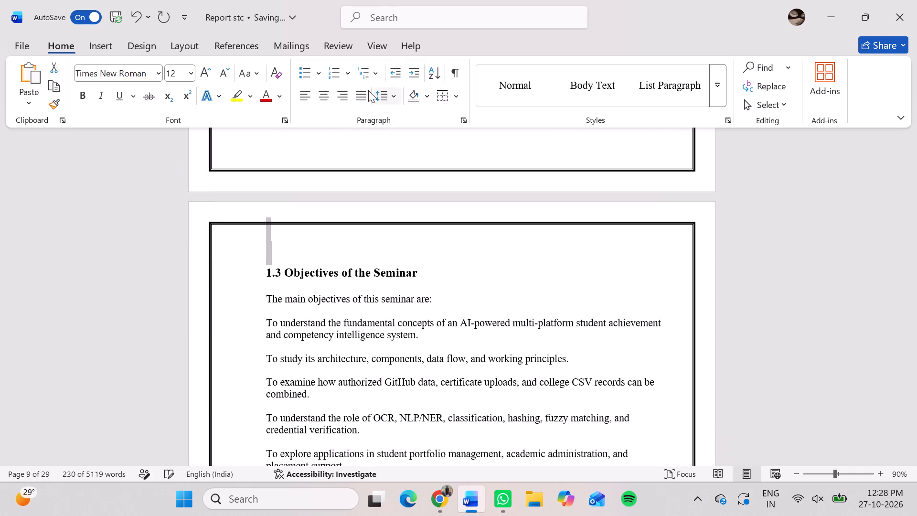
click(360, 92)
scroll(360, 191, up, 3)
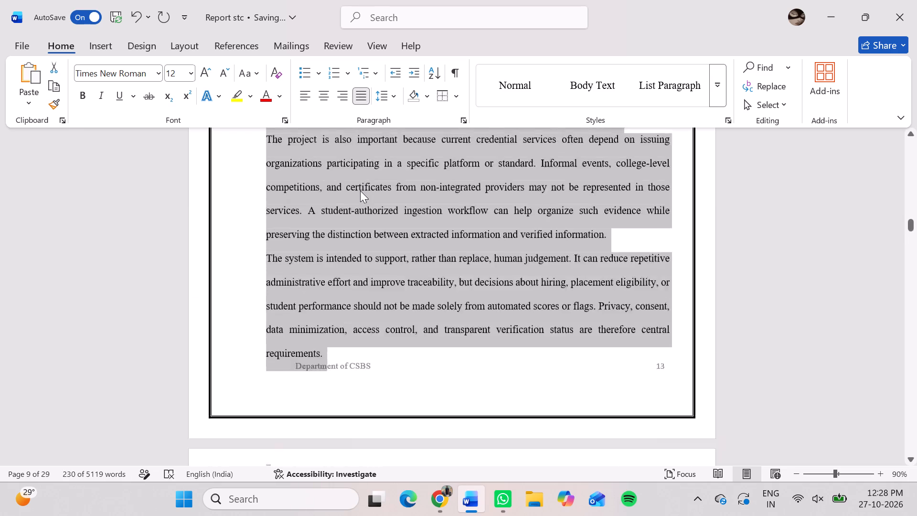
click(360, 191)
Justify all text under 1.3 Objectives of the Seminar and format it as a list with solid round bullets.
scroll(360, 191, down, 4)
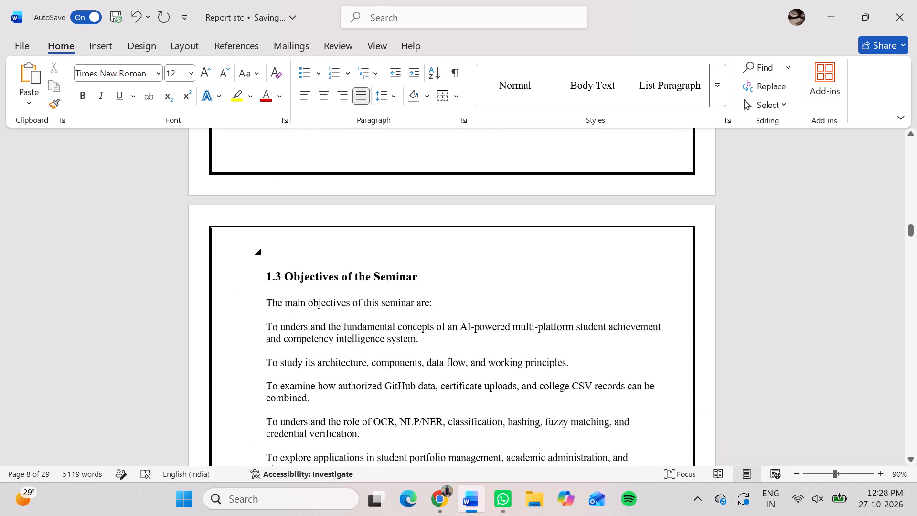
scroll(360, 191, down, 1)
drag(264, 203, 264, 204)
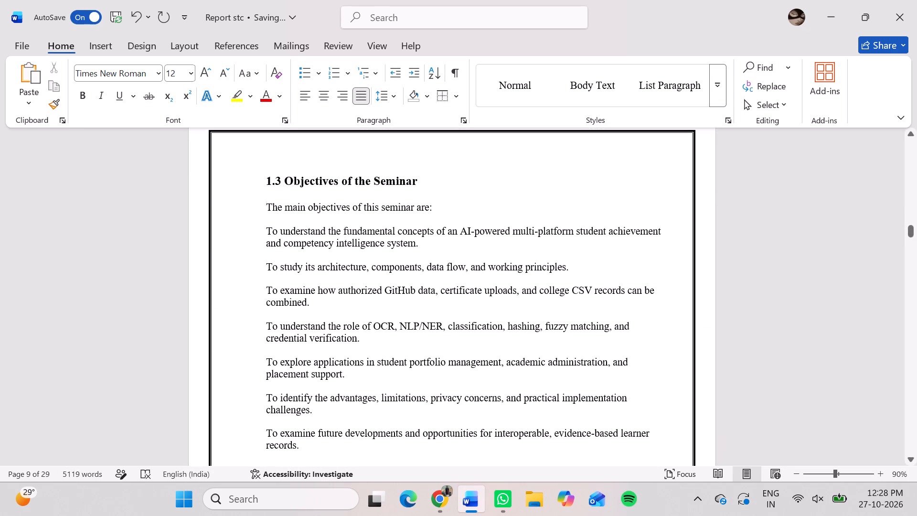
drag(264, 204, 407, 318)
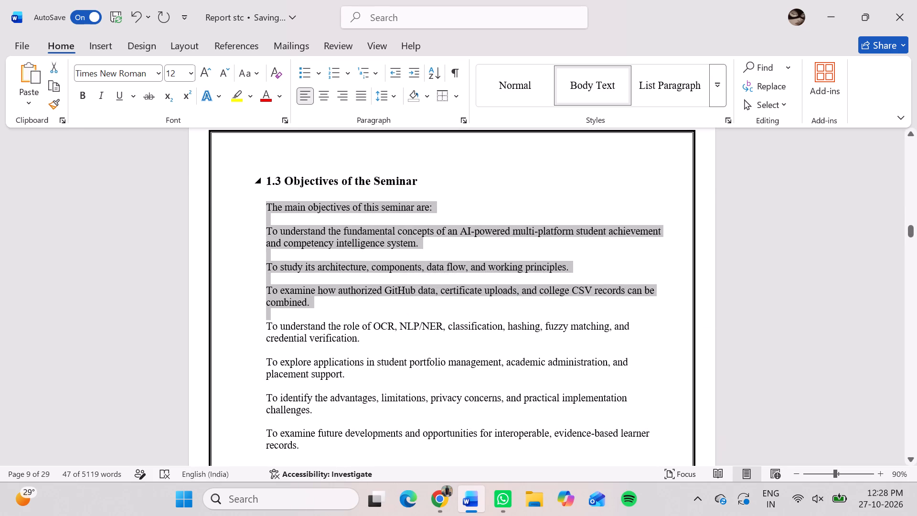
click(327, 178)
drag(267, 202, 474, 478)
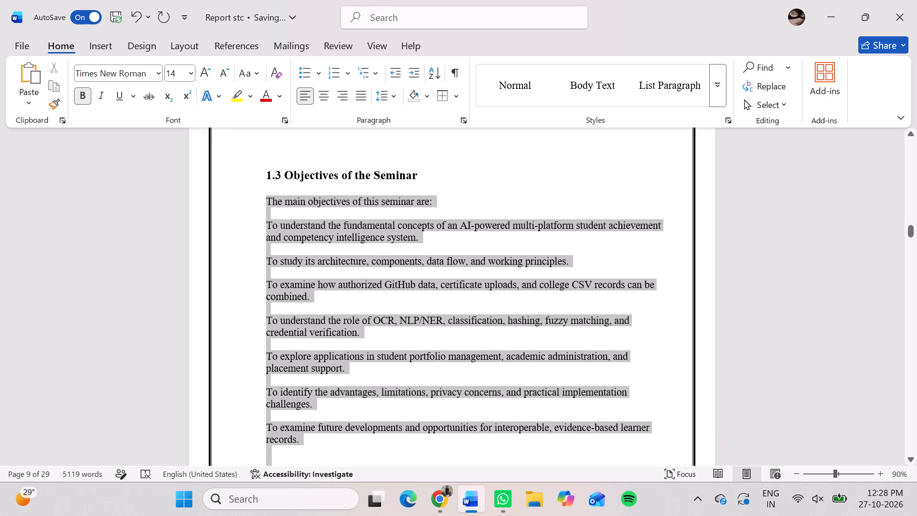
drag(474, 478, 432, 193)
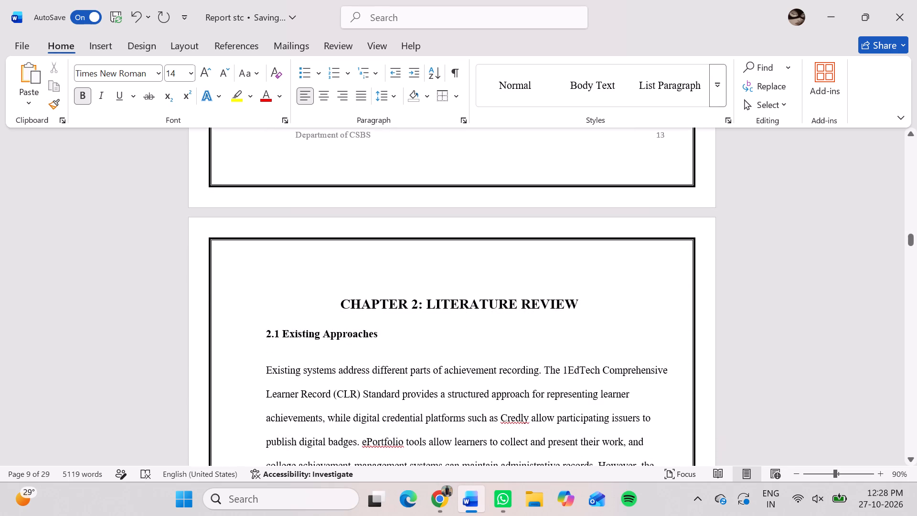
drag(432, 193, 427, 178)
drag(427, 178, 423, 152)
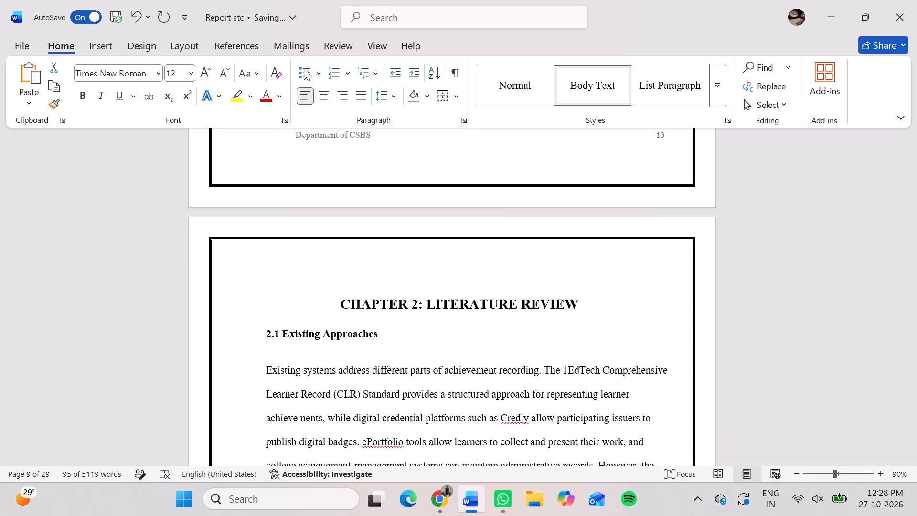
click(357, 88)
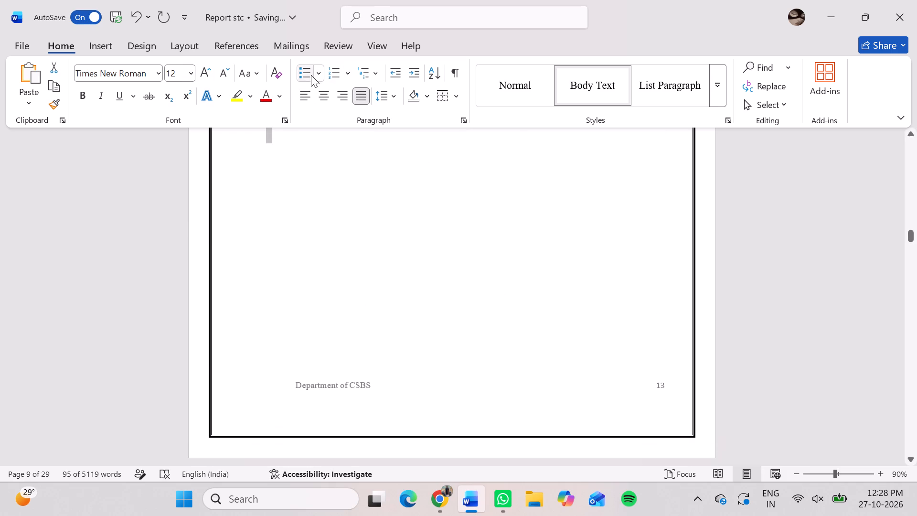
click(315, 75)
click(338, 115)
scroll(338, 115, up, 1)
scroll(338, 160, up, 2)
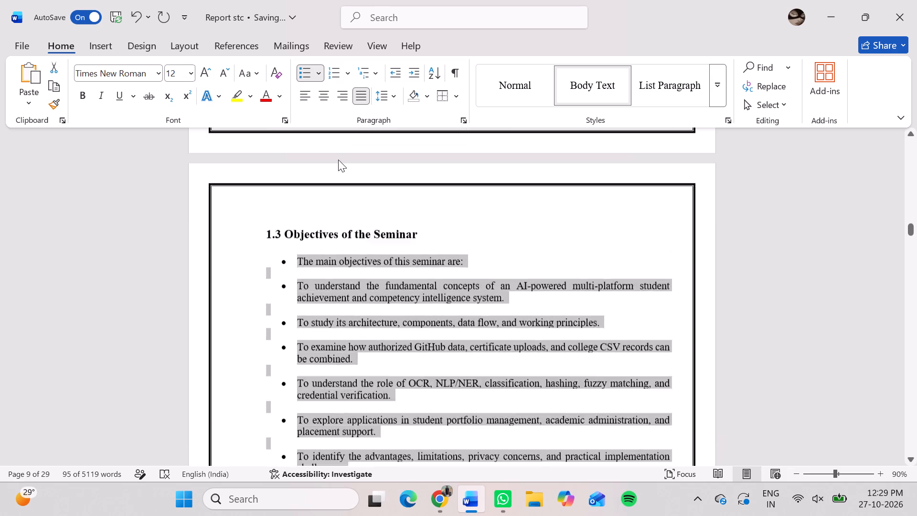
scroll(338, 160, up, 1)
click(478, 354)
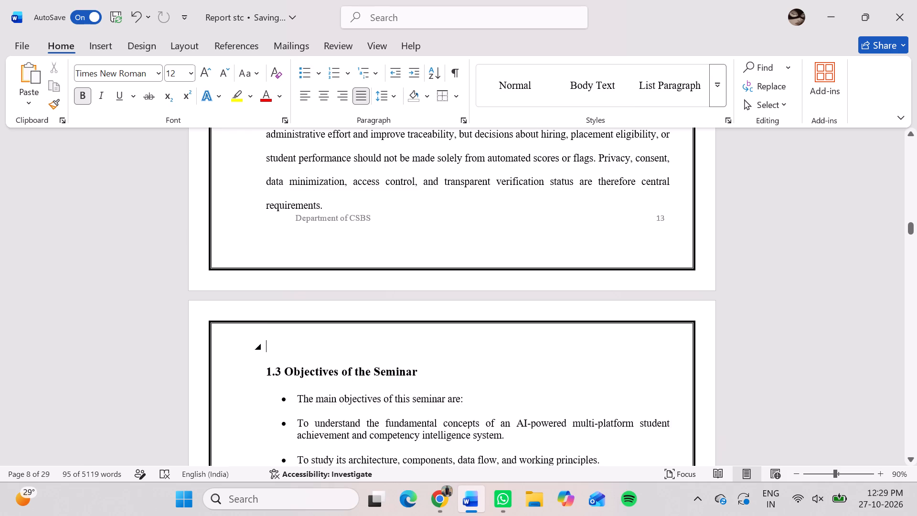
Remove the bullet from the introductory line "The main objectives of this seminar are:" in section 1.3.
scroll(478, 354, down, 1)
click(289, 268)
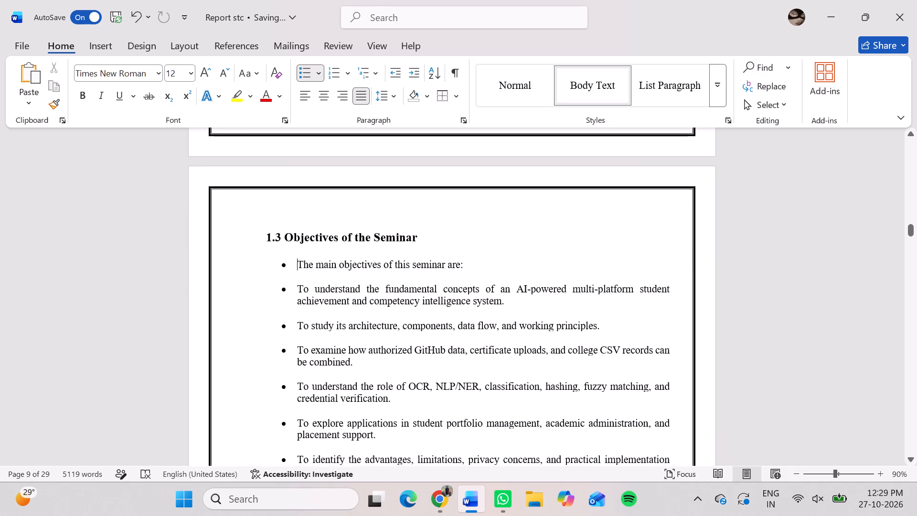
key(BackSpace)
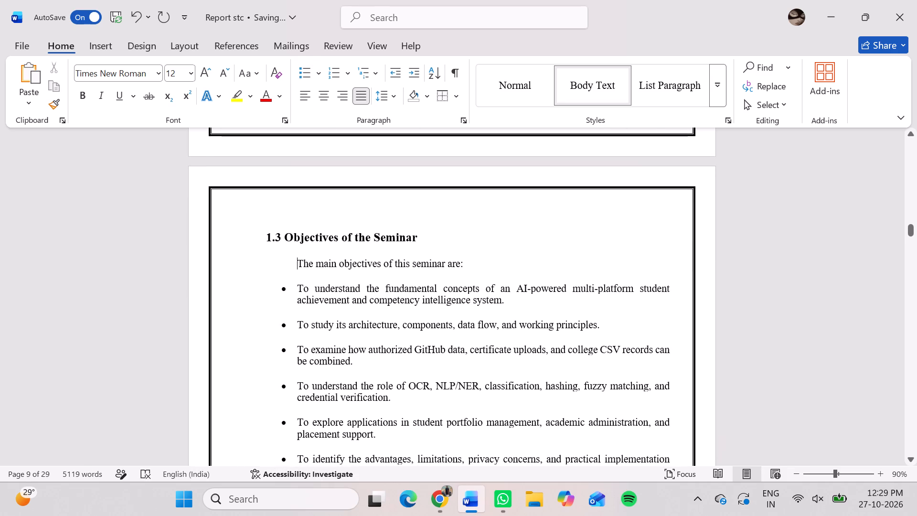
Check the Chapter 2 title's font size and set the "2.1 Existing Approaches" heading to size 14.
scroll(289, 268, down, 5)
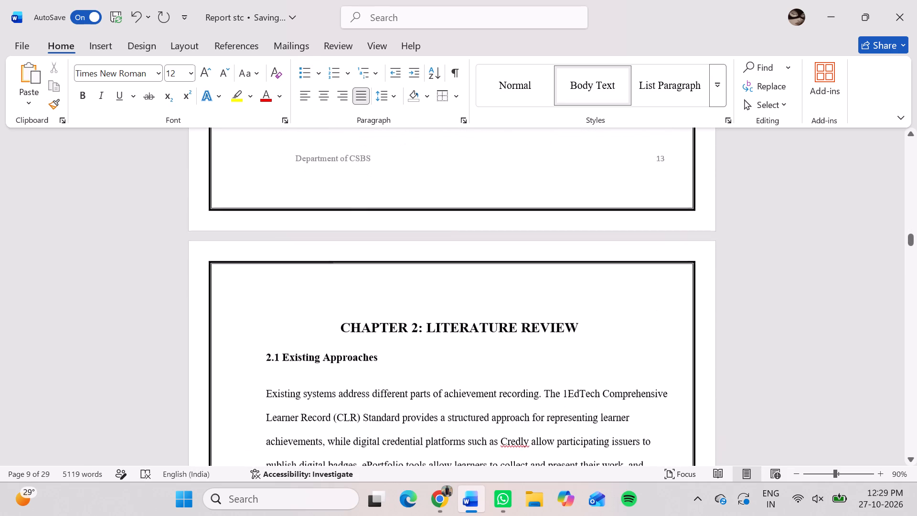
scroll(289, 268, down, 1)
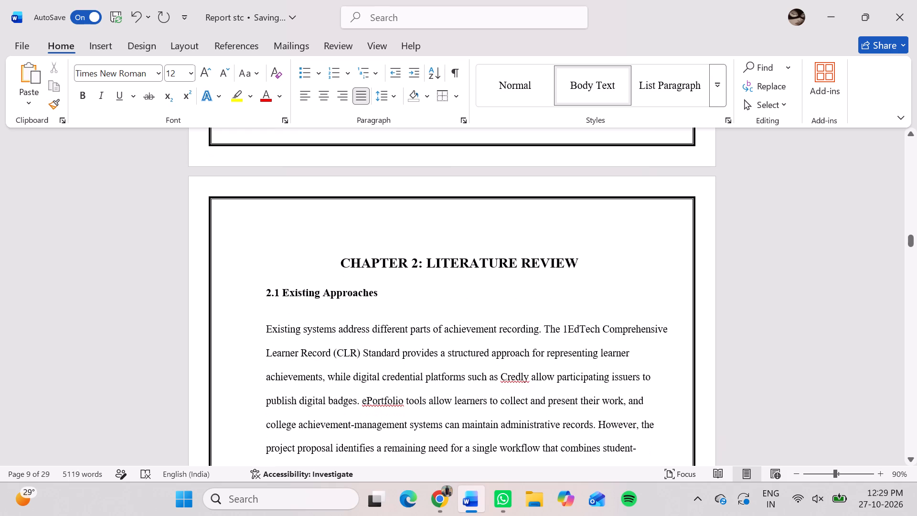
click(586, 260)
key(Down)
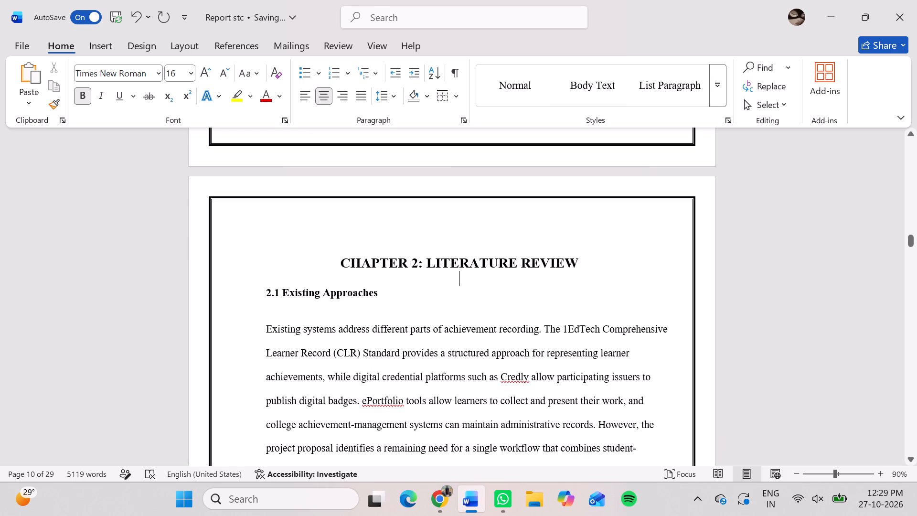
drag(389, 296, 337, 294)
drag(337, 294, 260, 295)
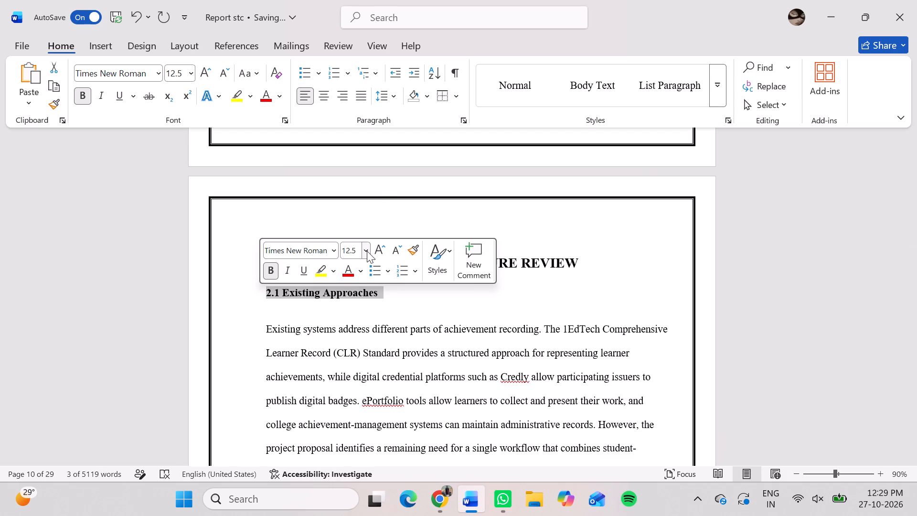
click(367, 251)
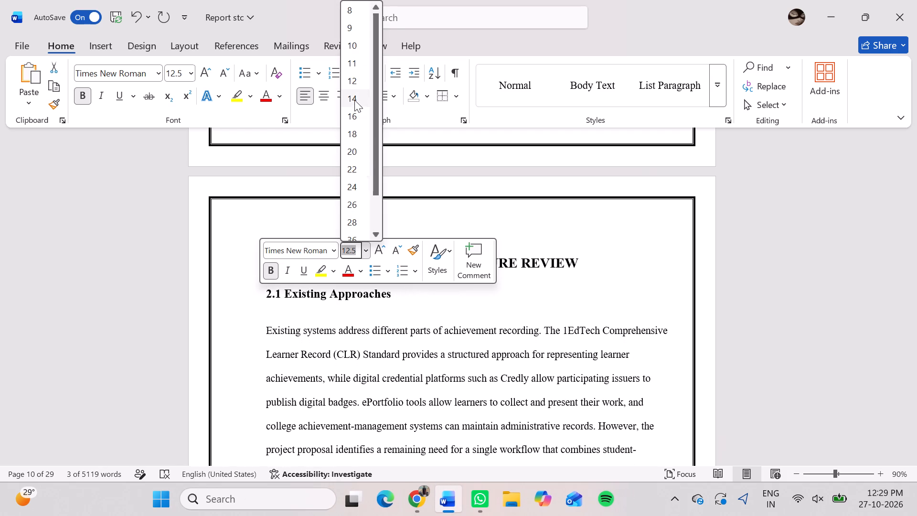
click(354, 100)
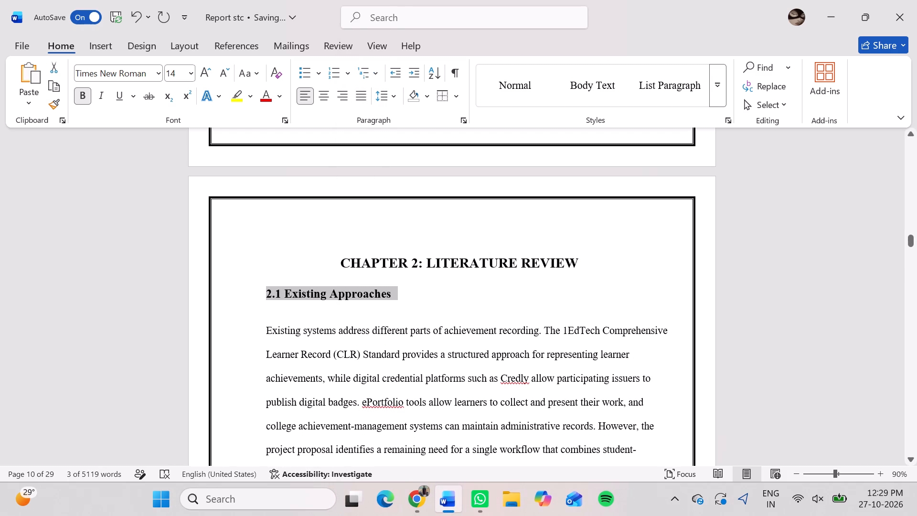
Set the body paragraph of section 2.1 Existing Approaches to font size 12 with justified alignment.
drag(262, 329, 514, 452)
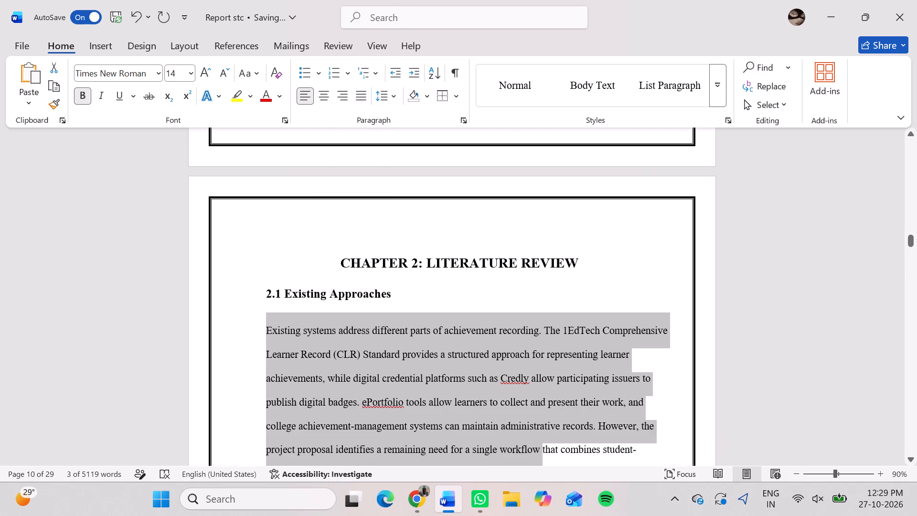
drag(514, 452, 562, 462)
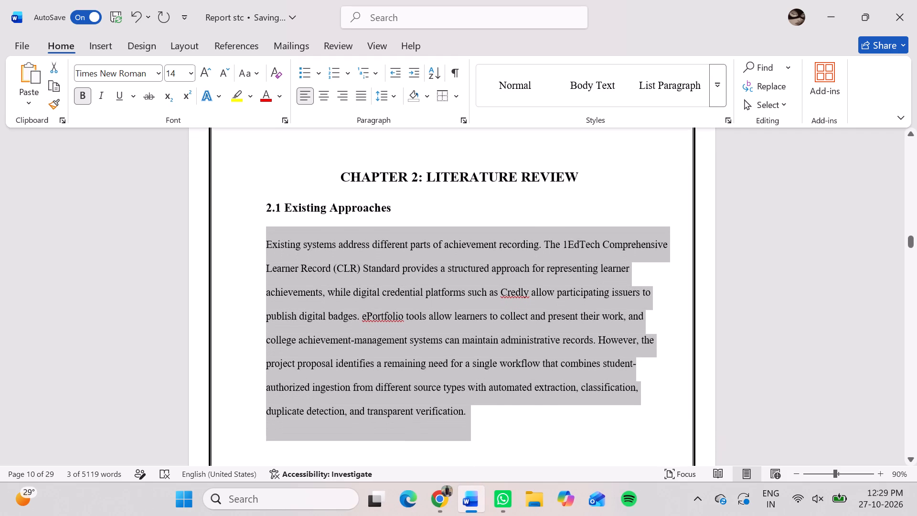
drag(562, 462, 531, 322)
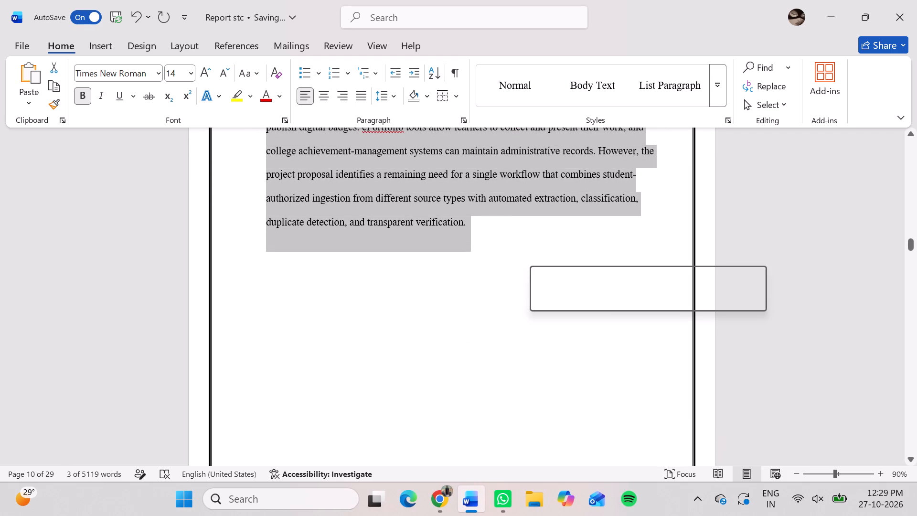
click(191, 75)
click(181, 164)
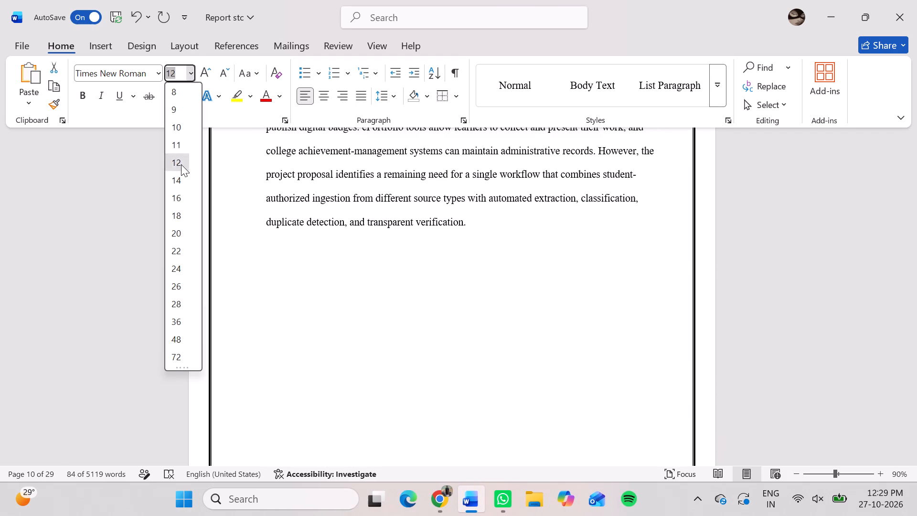
click(360, 99)
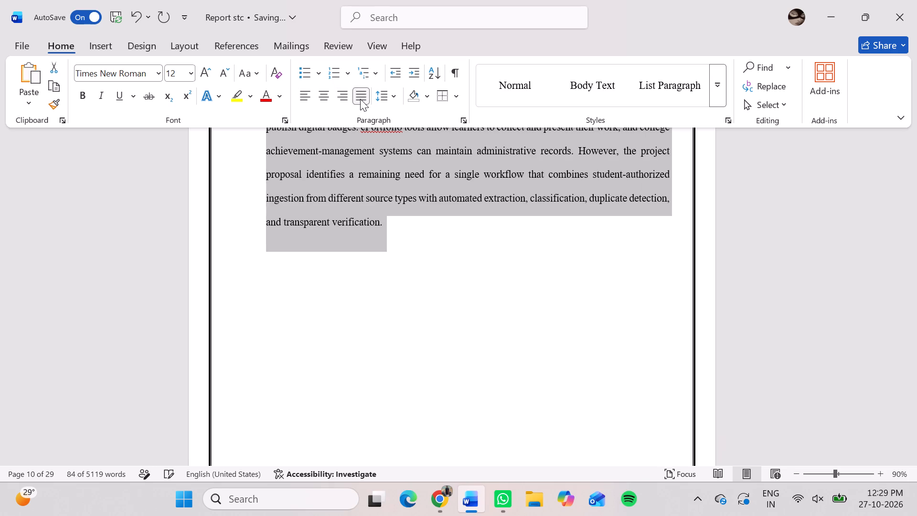
scroll(355, 200, up, 3)
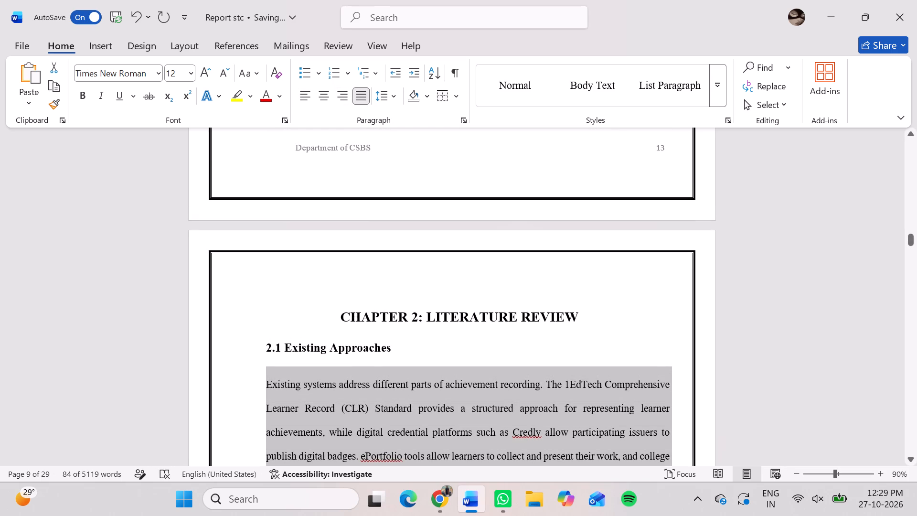
scroll(318, 321, down, 3)
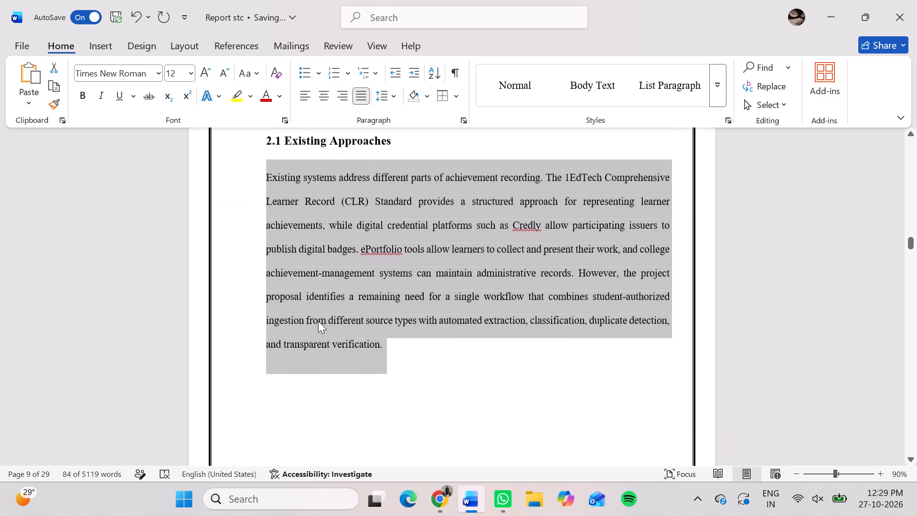
Apply justified alignment to the whole existing-approaches comparison table that follows section 2.1.
scroll(318, 321, down, 4)
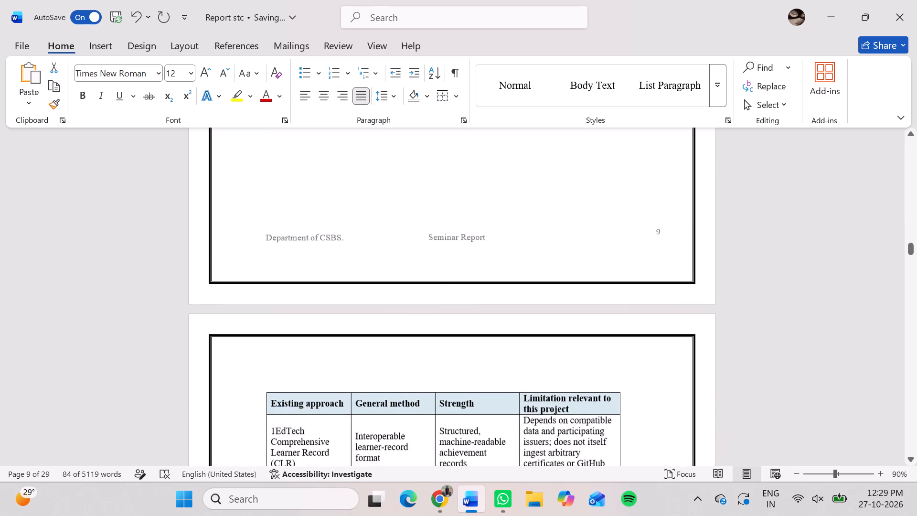
scroll(318, 321, down, 3)
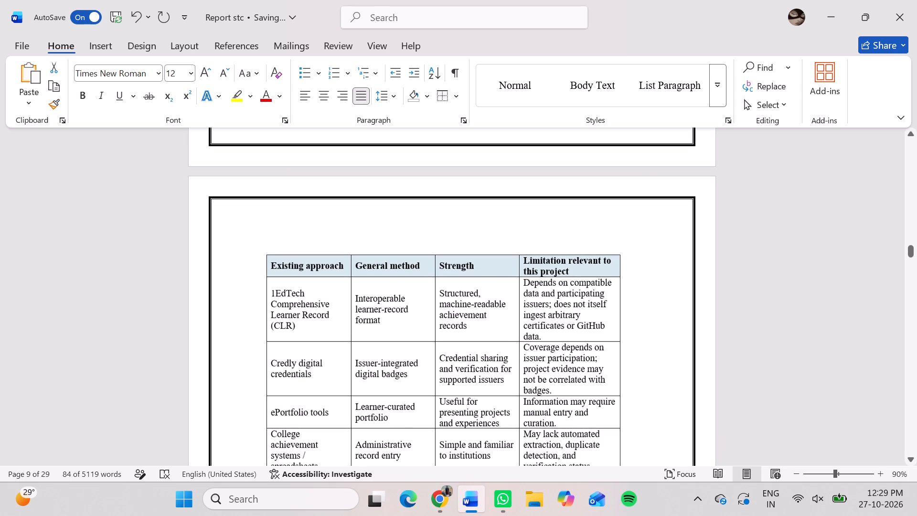
drag(245, 235, 245, 357)
scroll(245, 357, down, 1)
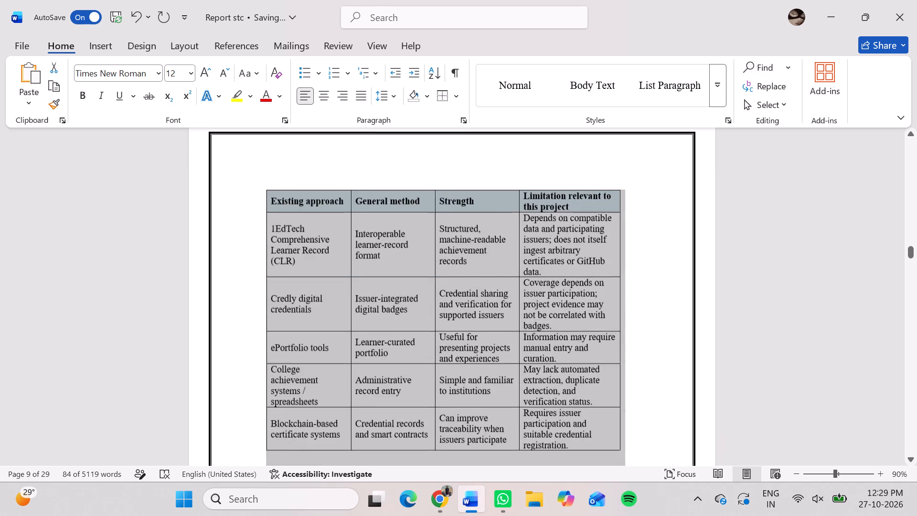
scroll(245, 357, down, 2)
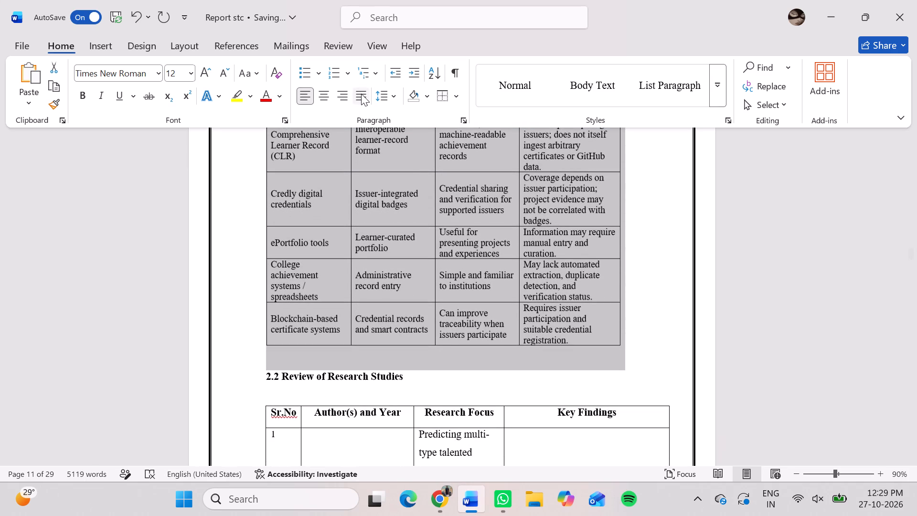
click(361, 94)
Set the "2.2 Review of Research Studies" heading to font size 14.
click(252, 384)
click(320, 376)
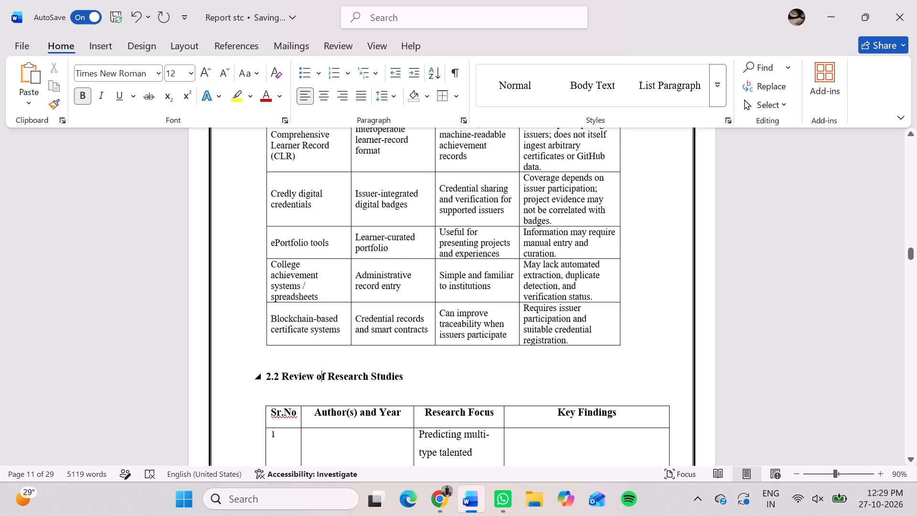
drag(407, 376, 255, 381)
drag(255, 381, 261, 380)
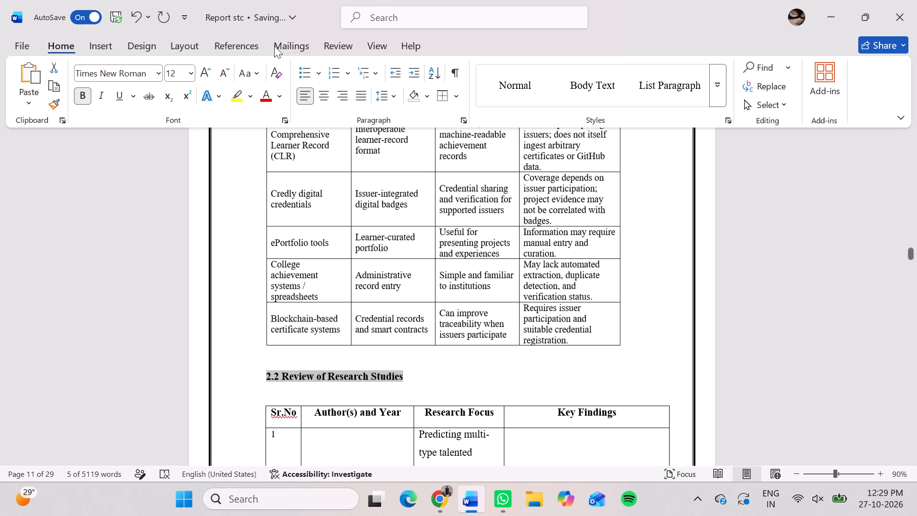
click(191, 73)
click(183, 179)
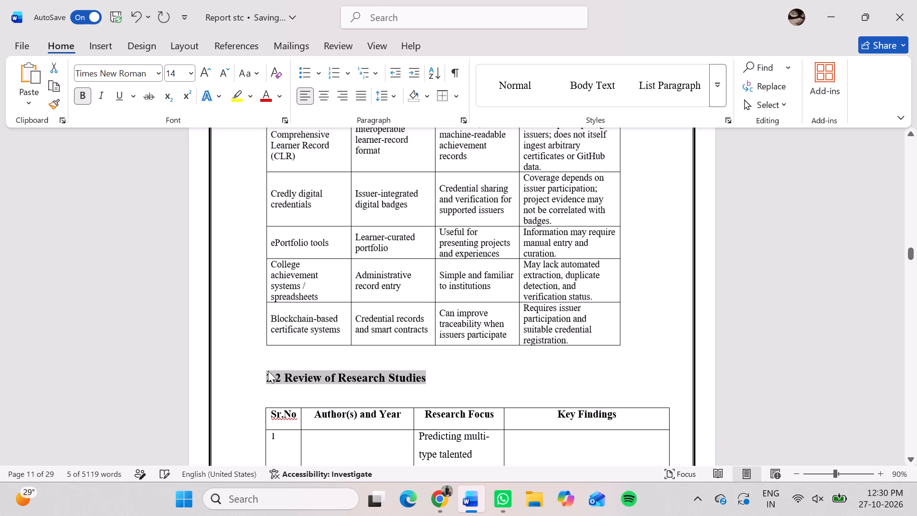
Set the section 2.2 research studies table, from its header through row 4, to font size 12 with justified alignment.
drag(256, 395, 448, 453)
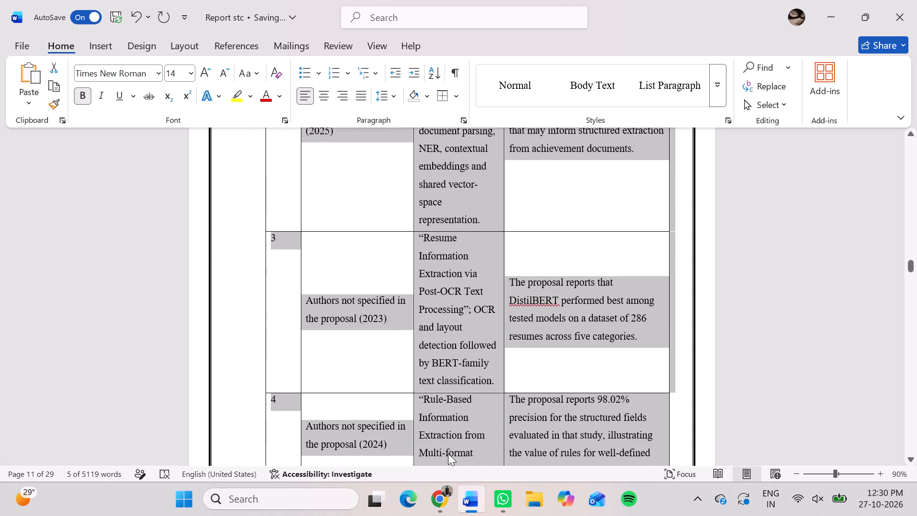
drag(448, 453, 496, 419)
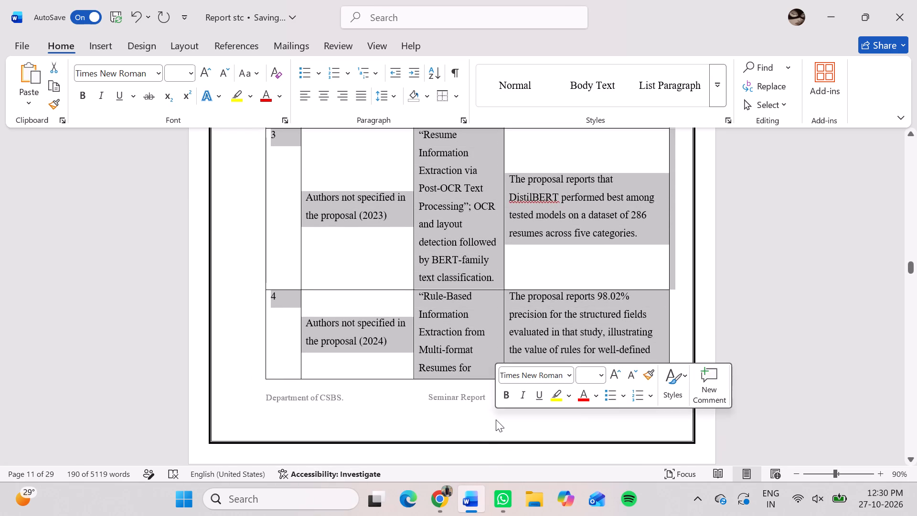
click(192, 71)
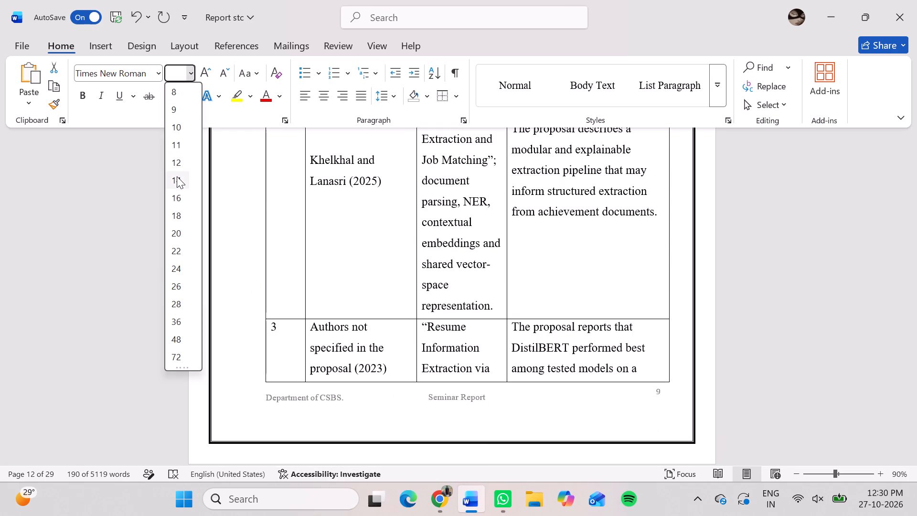
click(178, 161)
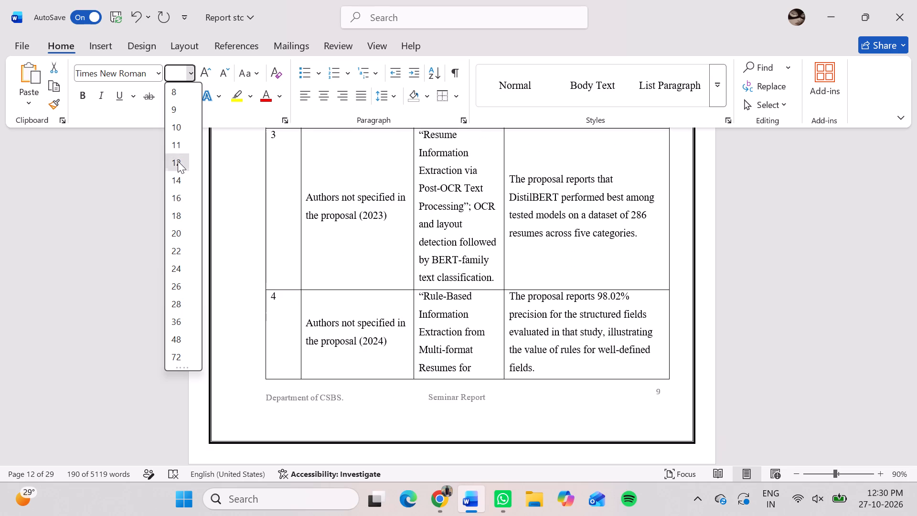
click(365, 94)
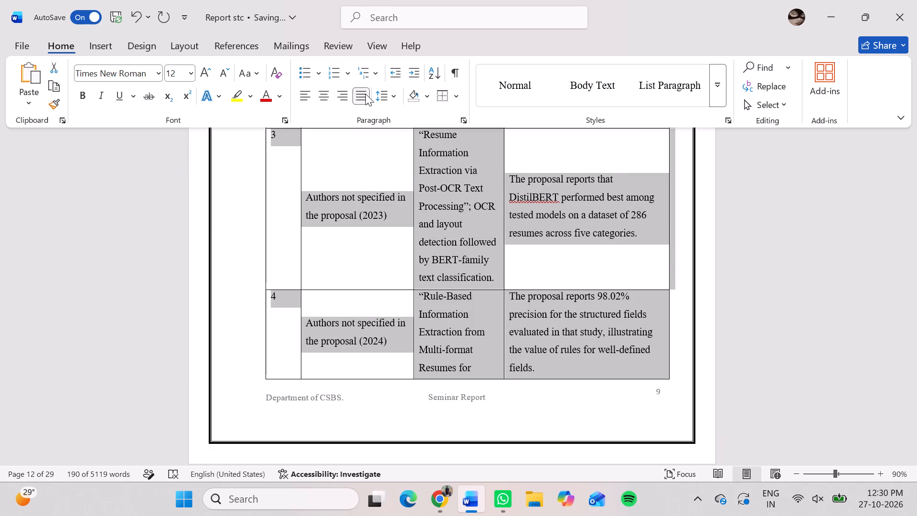
Check the alignment of the research studies table's earlier rows and justify the text in row 5.
scroll(419, 214, up, 3)
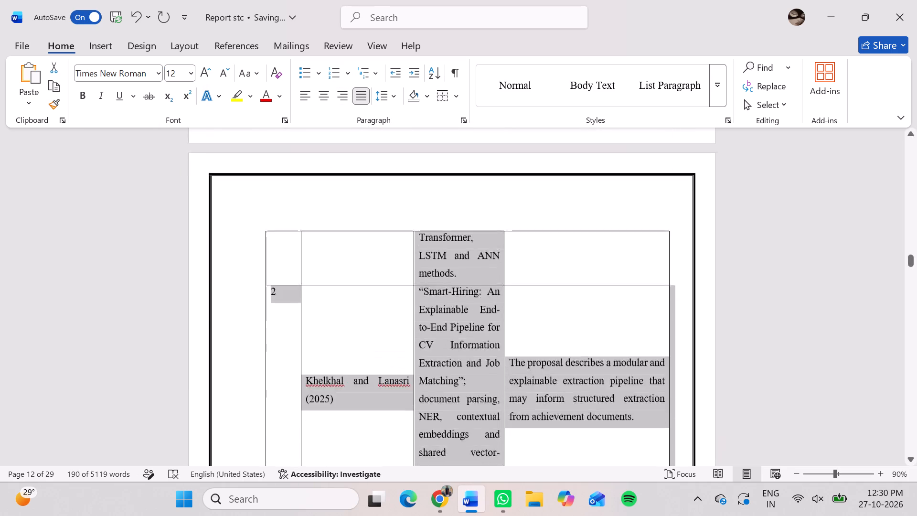
scroll(419, 214, up, 3)
scroll(419, 214, down, 1)
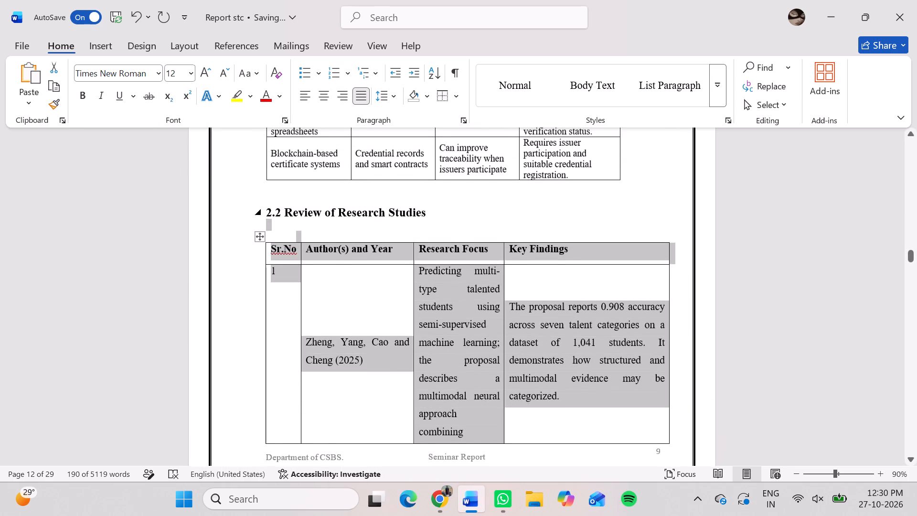
scroll(419, 214, down, 3)
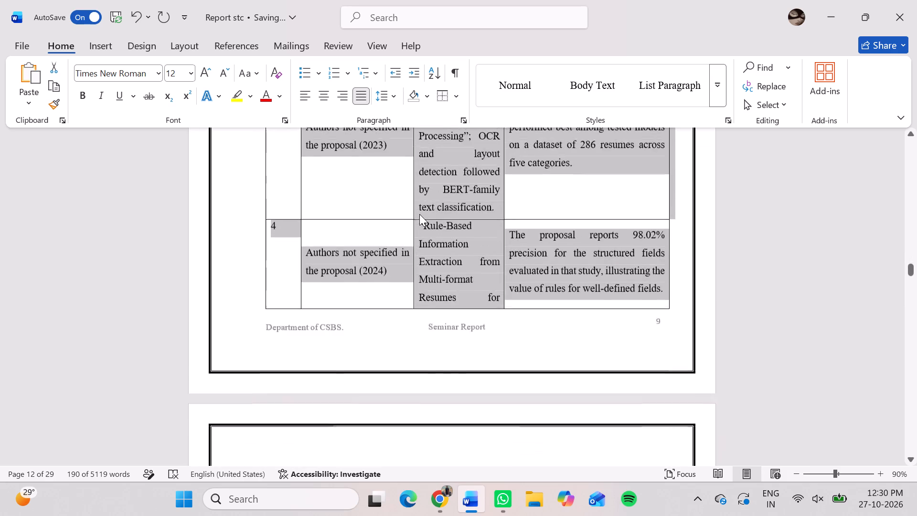
scroll(419, 214, down, 2)
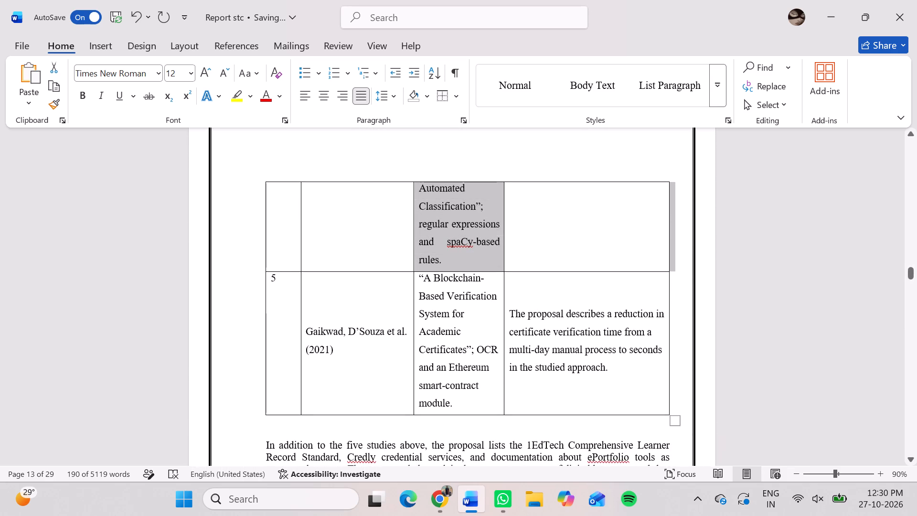
double_click(266, 271)
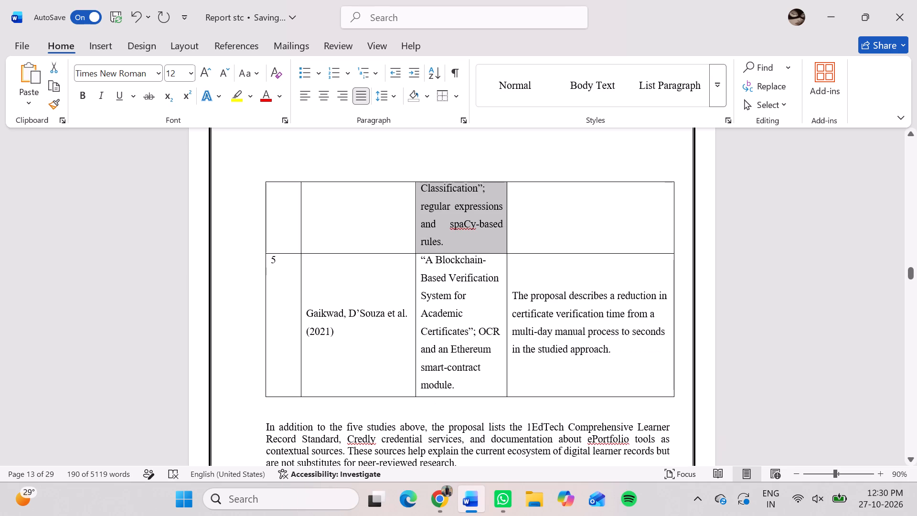
click(269, 260)
click(269, 260)
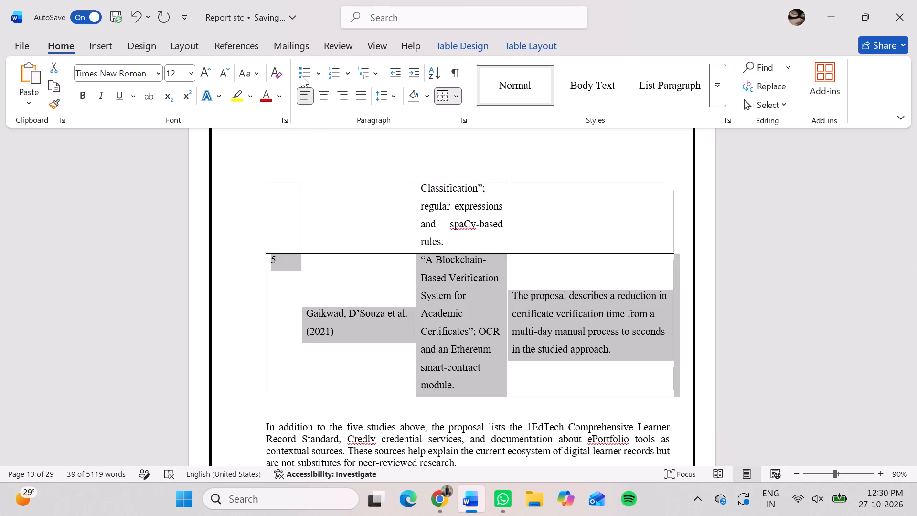
click(361, 90)
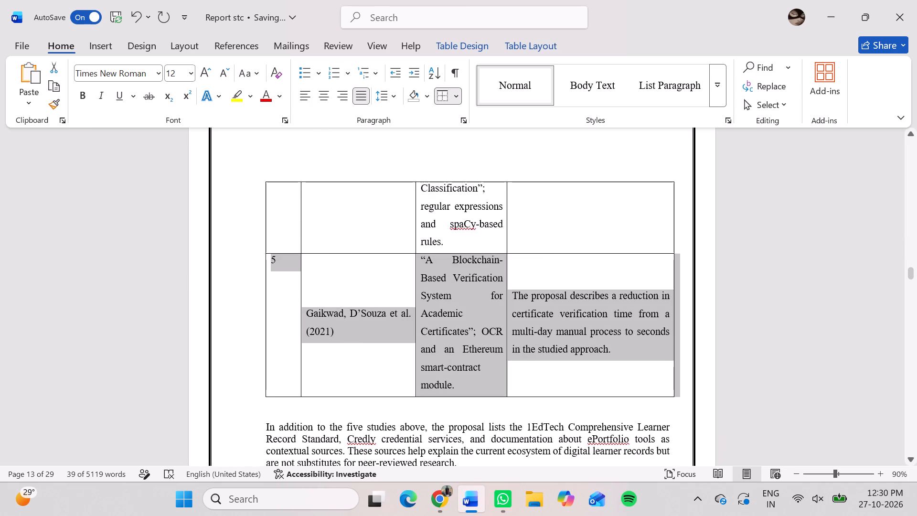
click(336, 356)
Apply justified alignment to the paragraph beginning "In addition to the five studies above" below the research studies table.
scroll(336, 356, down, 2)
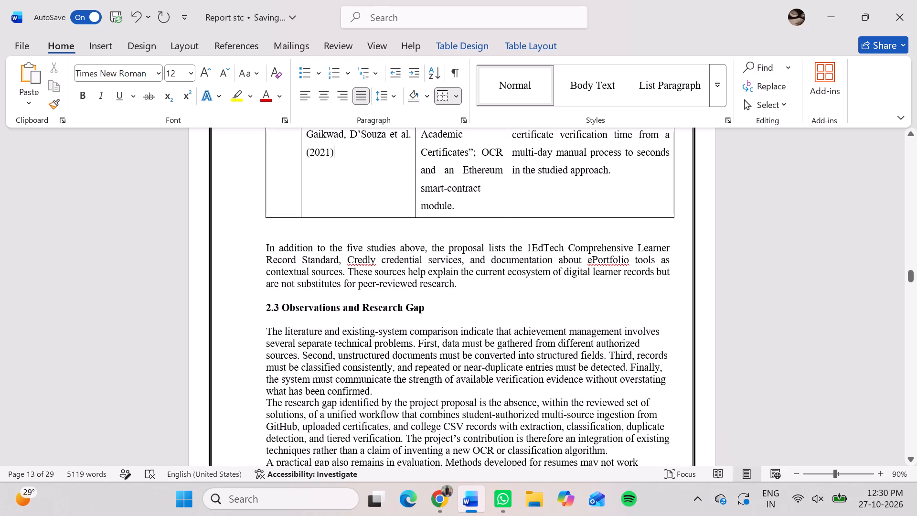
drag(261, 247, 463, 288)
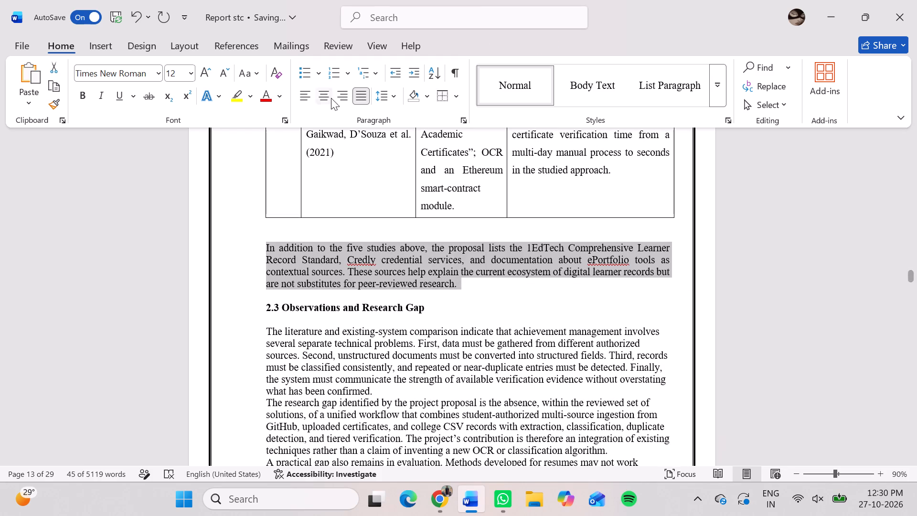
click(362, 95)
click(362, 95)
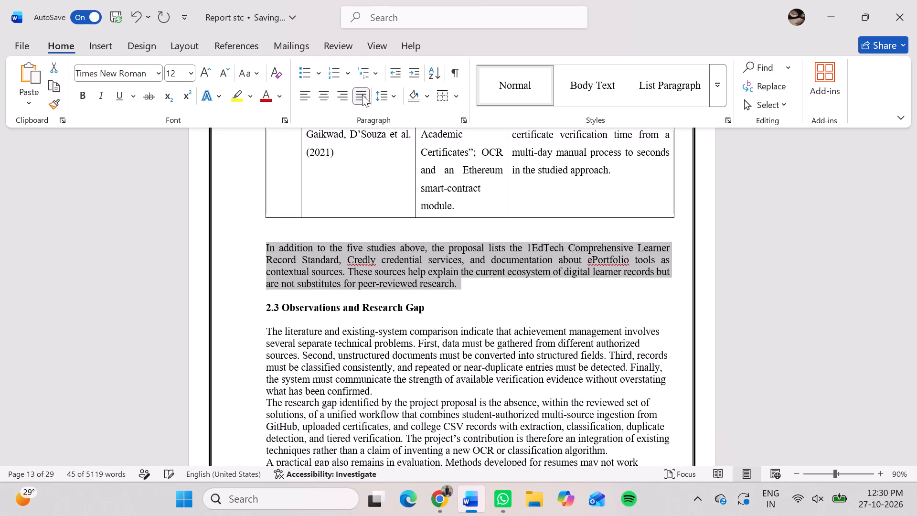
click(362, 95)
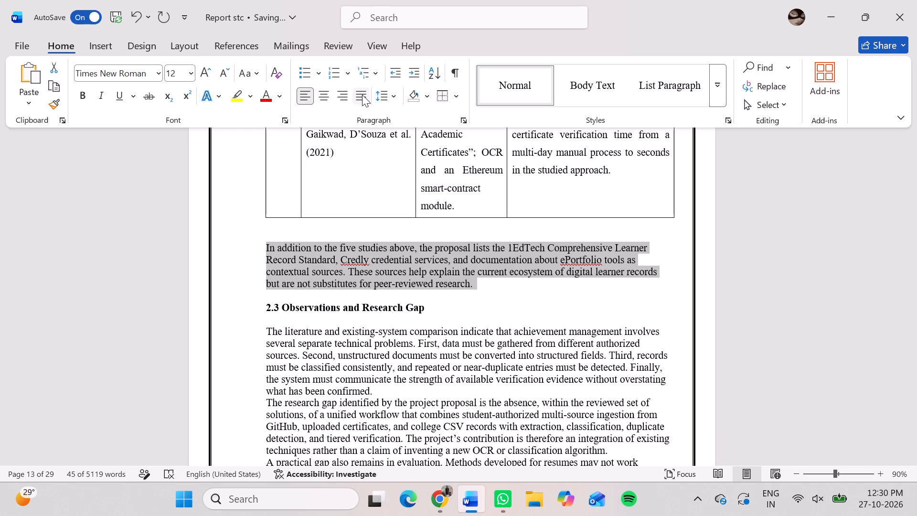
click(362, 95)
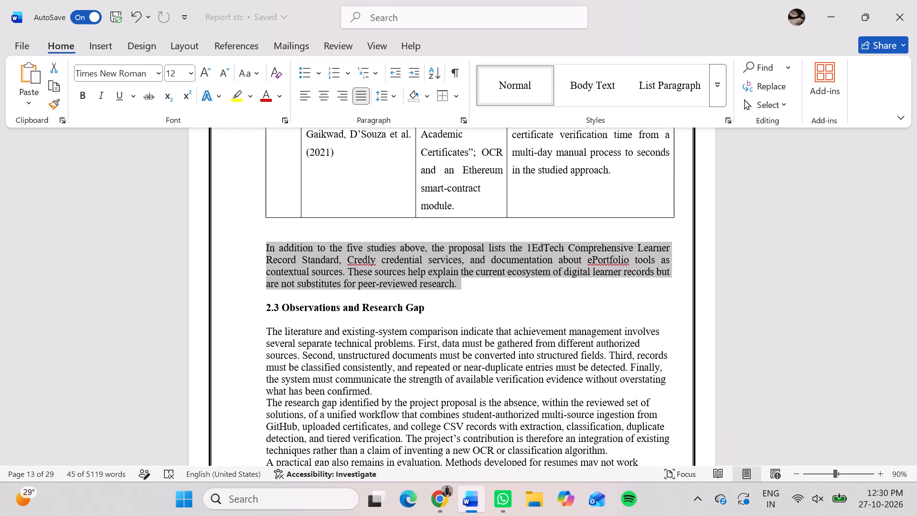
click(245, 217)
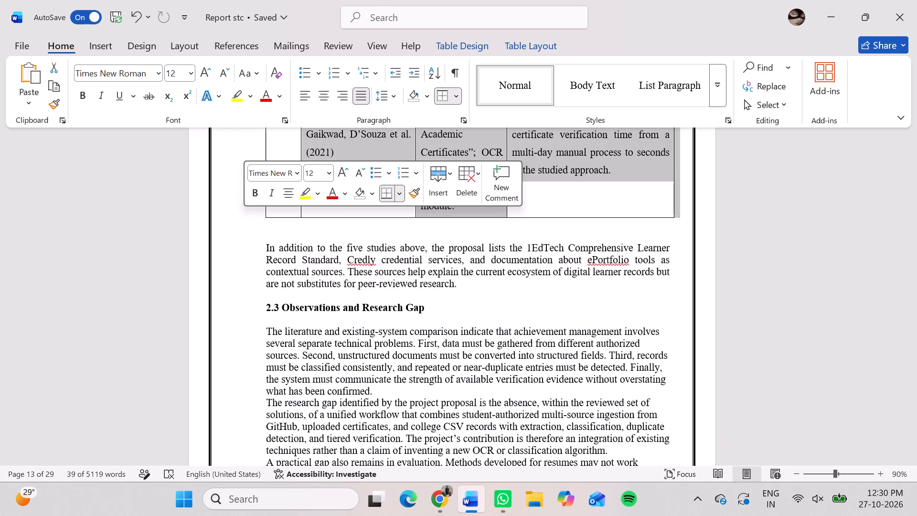
Set the "2.3 Observations and Research Gap" heading to font size 14.
scroll(245, 217, down, 1)
drag(266, 243, 425, 247)
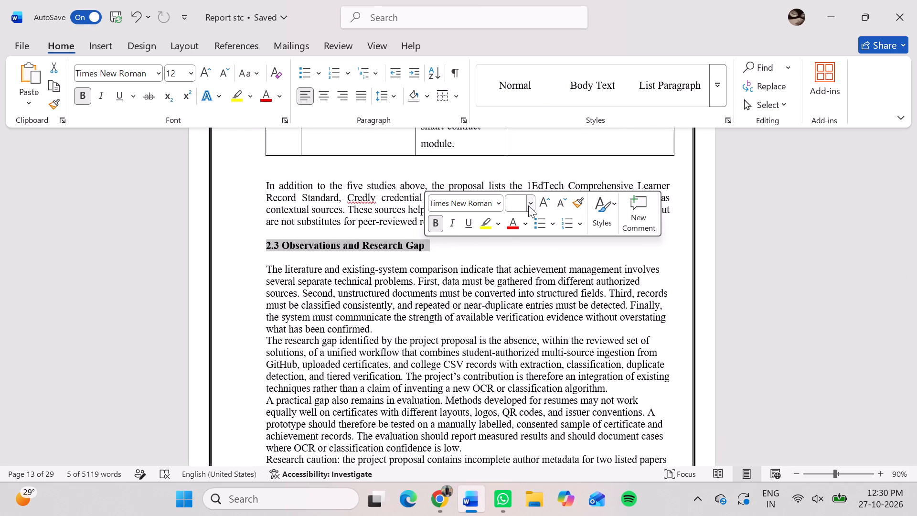
click(528, 205)
click(517, 308)
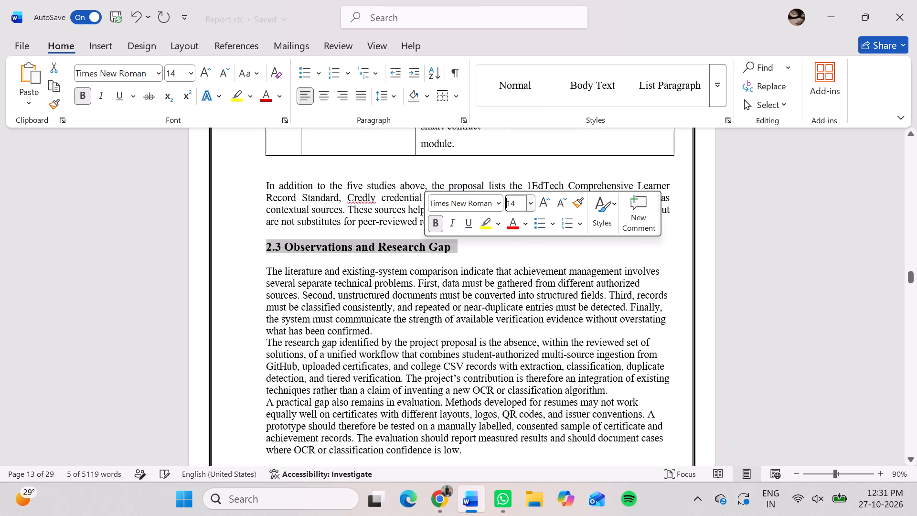
Justify the three body paragraphs directly under the 2.3 Observations and Research Gap heading.
drag(265, 267, 305, 279)
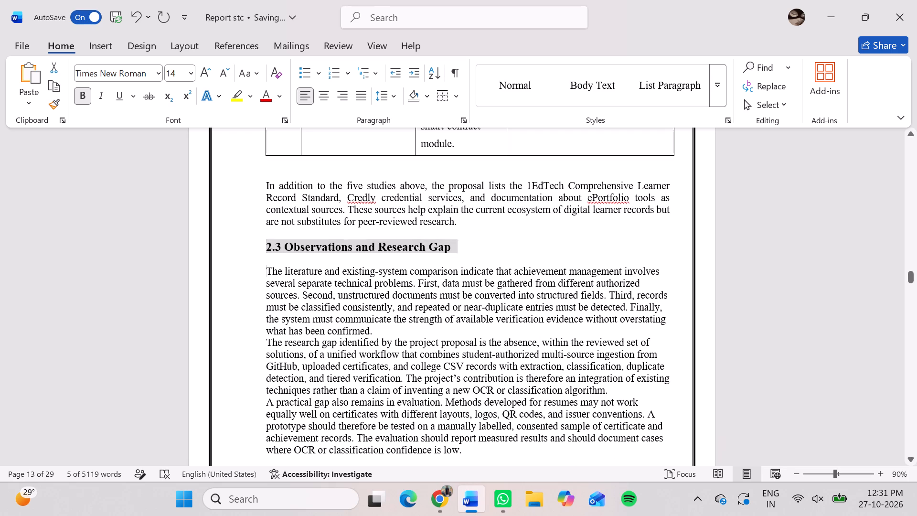
drag(305, 279, 605, 448)
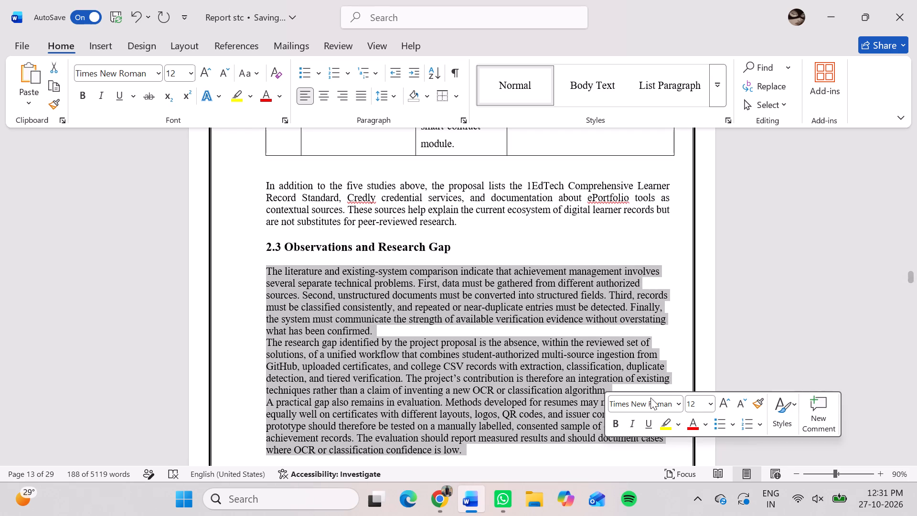
click(360, 96)
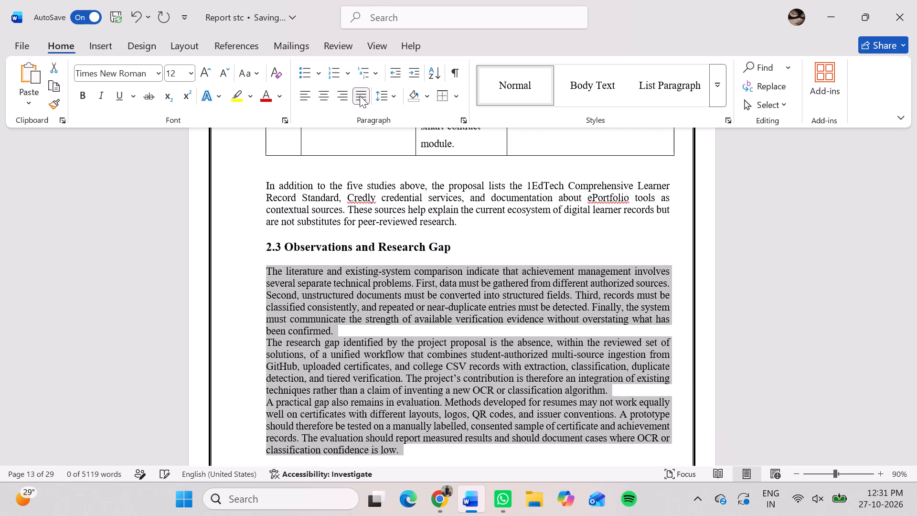
click(245, 328)
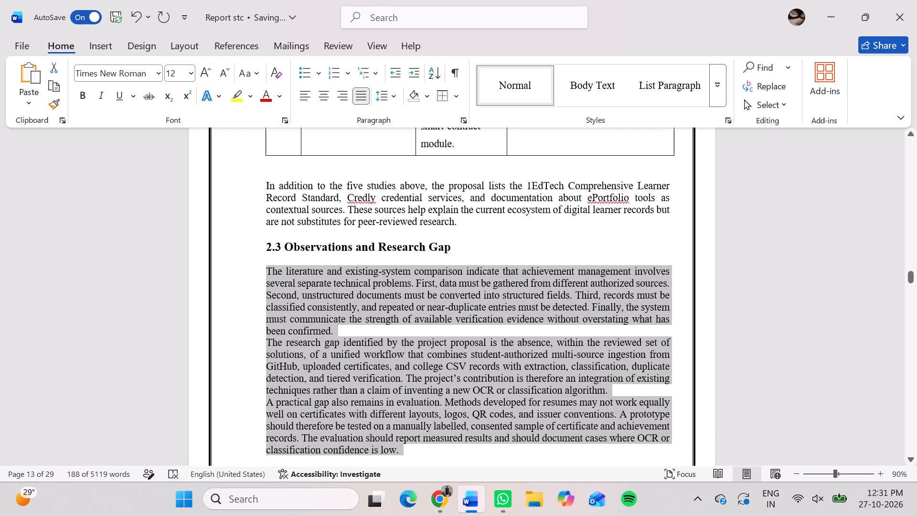
Justify the "Research caution" paragraph at the end of section 2.3.
scroll(245, 328, down, 5)
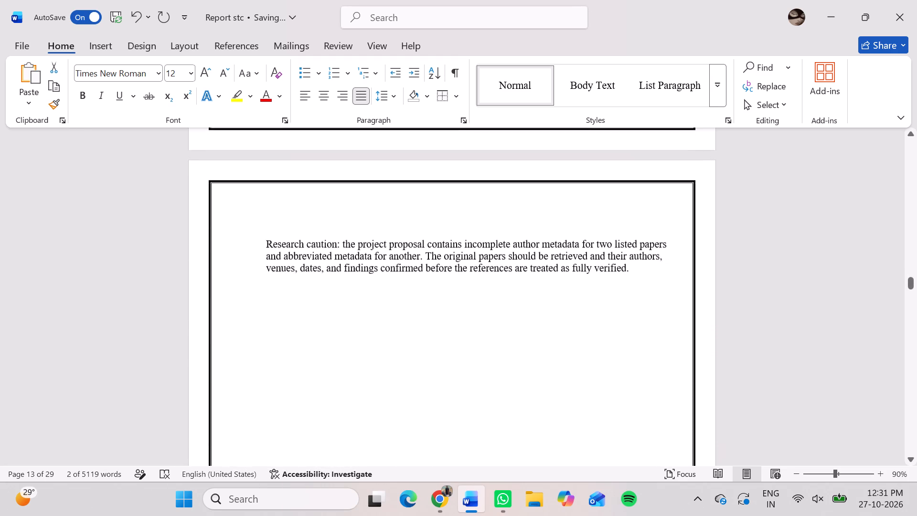
drag(264, 240, 626, 279)
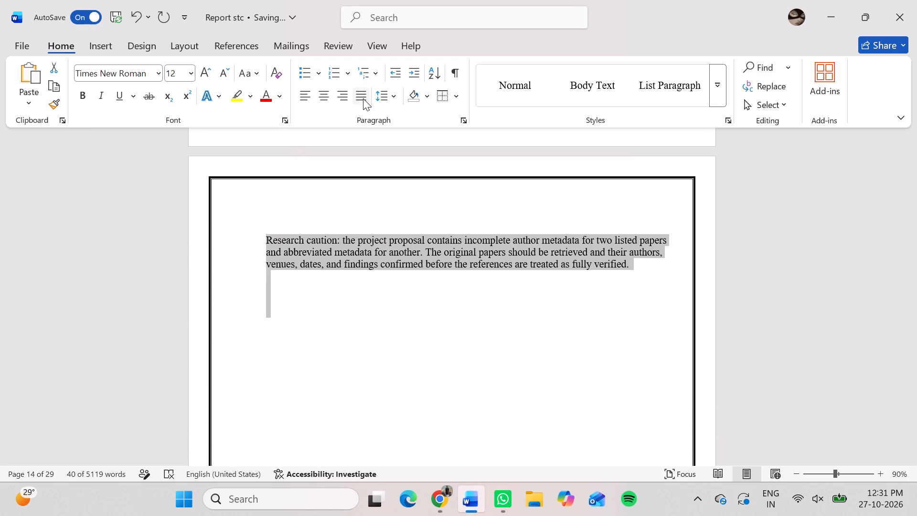
click(363, 98)
Push the "CHAPTER 3: TECHNOLOGY / CONCEPT OVERVIEW" heading onto a new page by adding a blank line before it.
click(358, 353)
scroll(358, 353, down, 1)
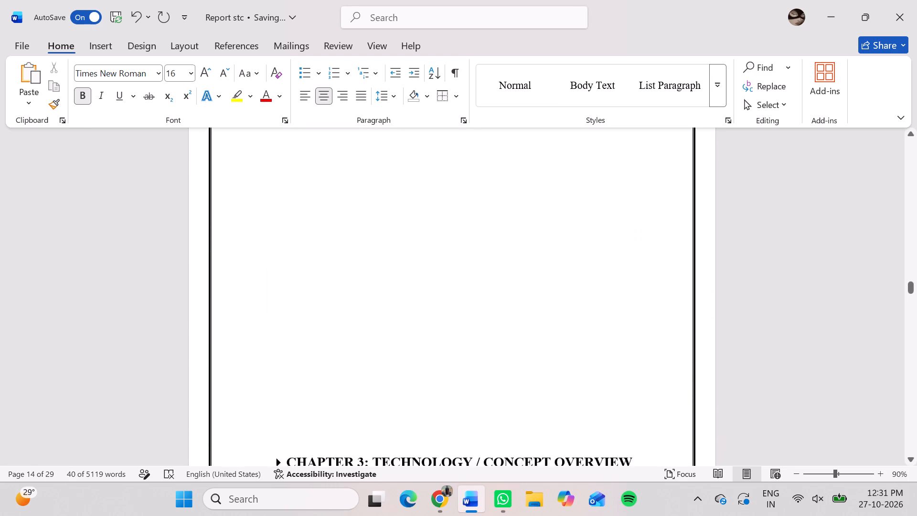
scroll(358, 353, down, 2)
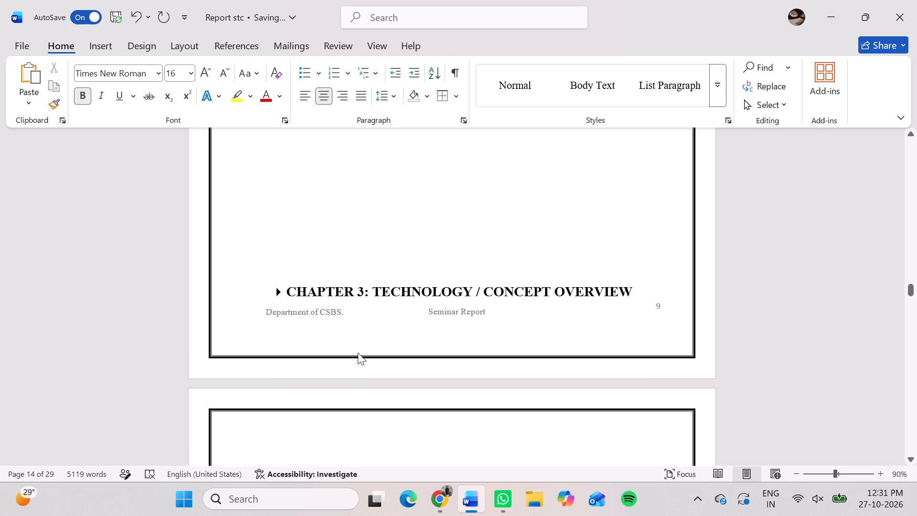
key(Return)
Set the "3.1 Basic Concepts" heading to font size 14.
scroll(358, 353, down, 1)
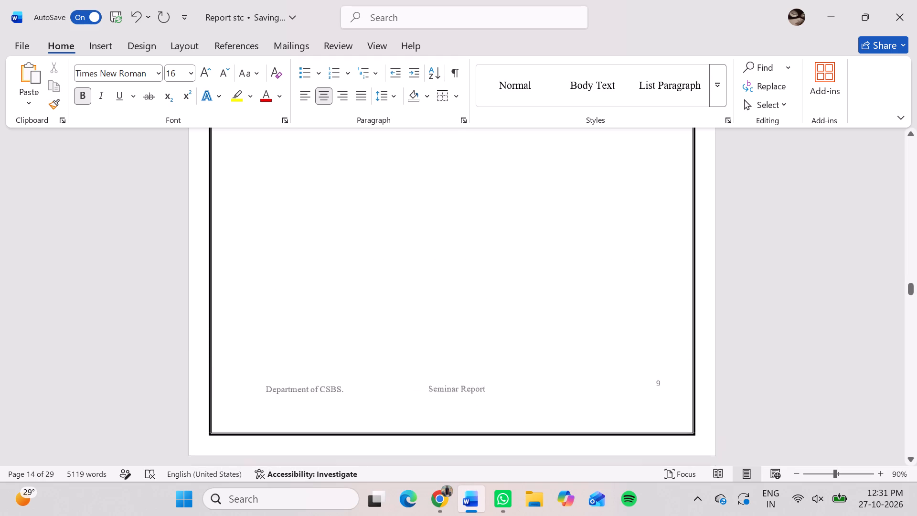
scroll(358, 353, down, 5)
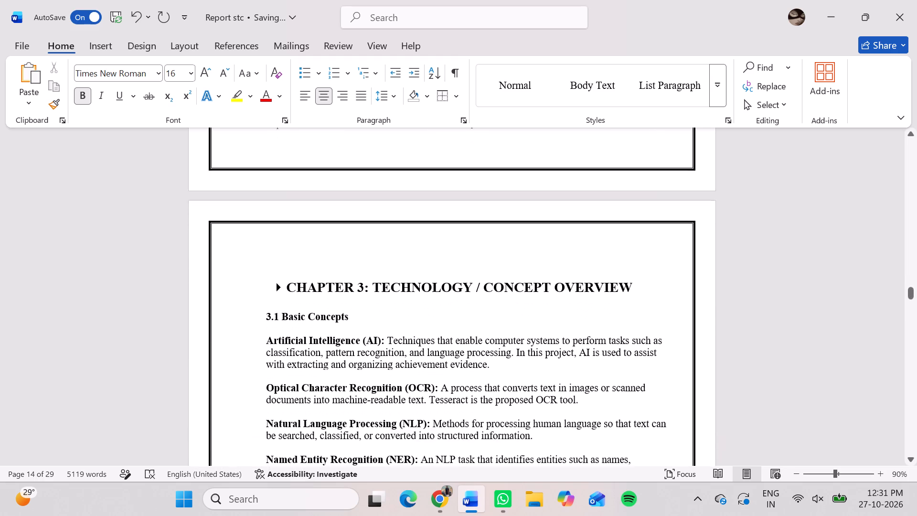
drag(367, 315, 283, 308)
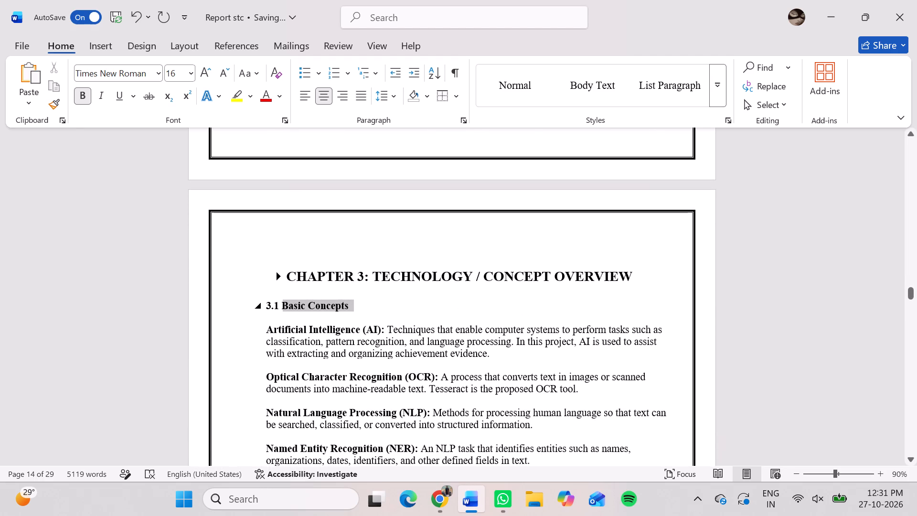
drag(283, 308, 264, 301)
drag(367, 256, 357, 187)
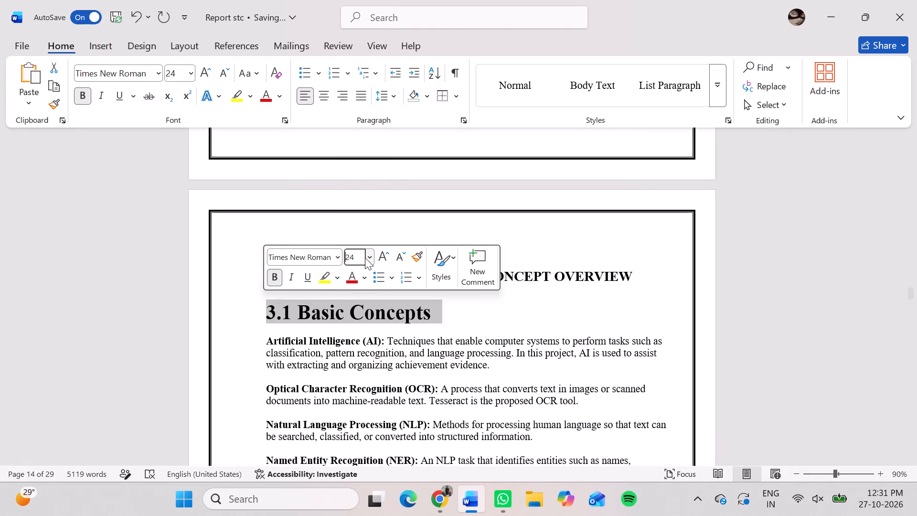
click(373, 258)
click(358, 96)
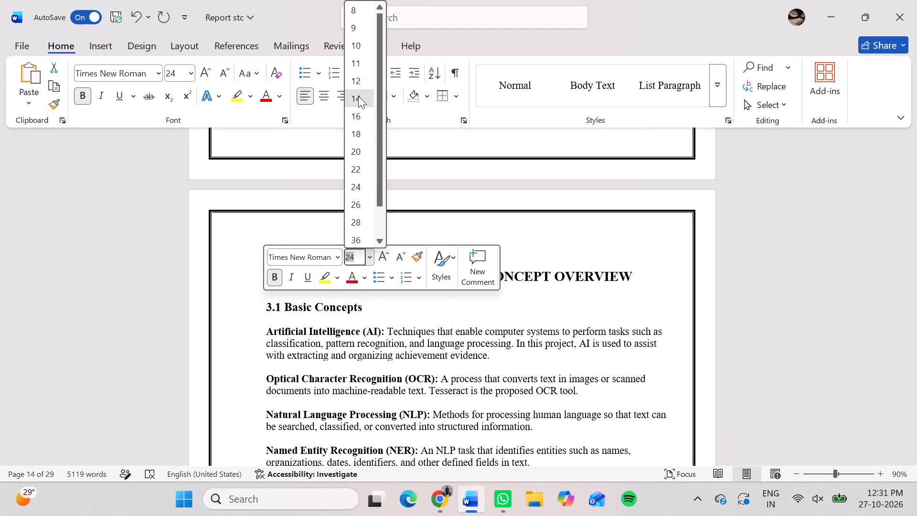
Set the "3.2 Working Principle / Architecture" heading to font size 14.
scroll(328, 326, down, 2)
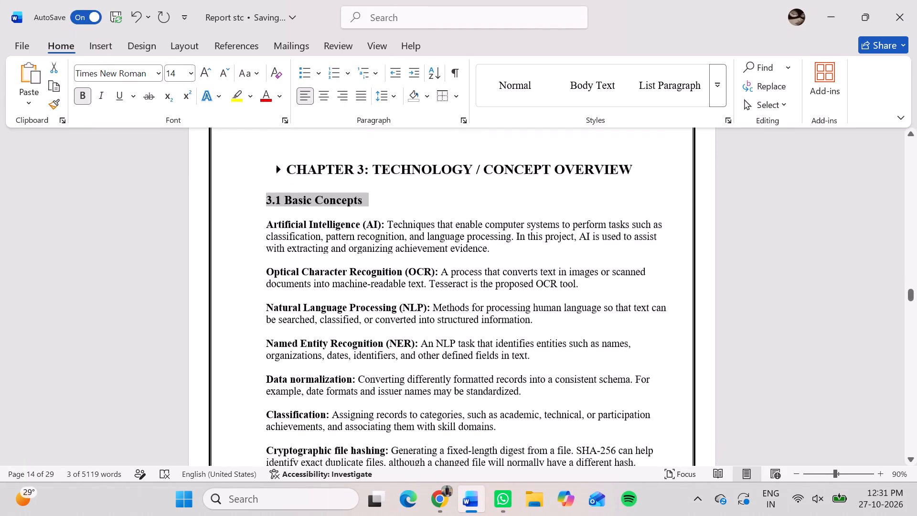
scroll(328, 326, down, 3)
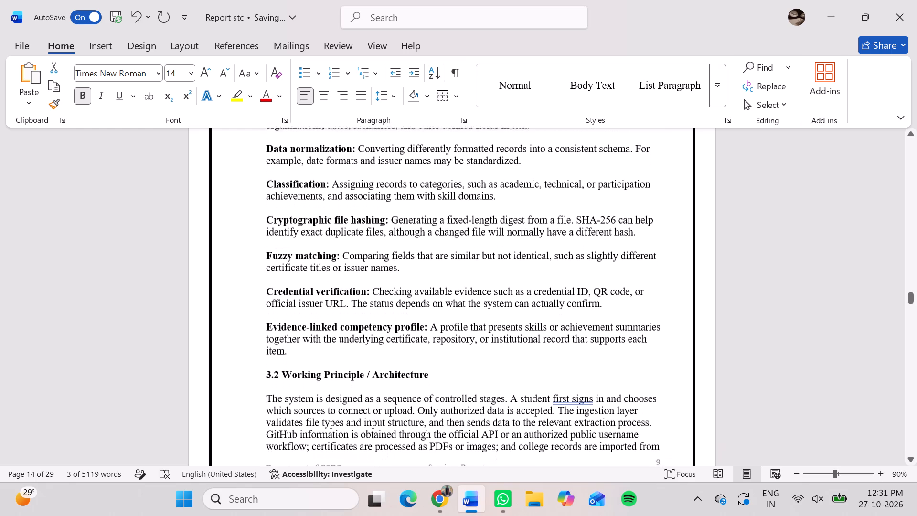
drag(428, 374, 273, 363)
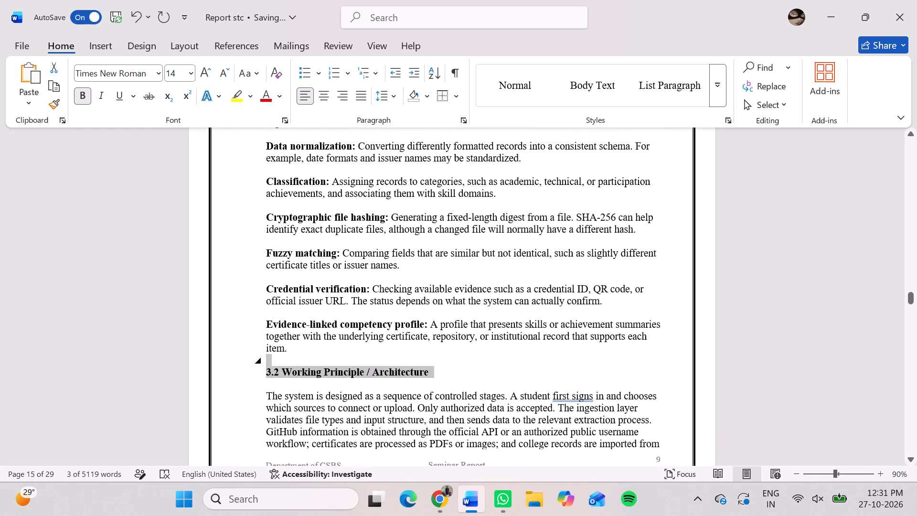
drag(273, 363, 266, 364)
click(371, 318)
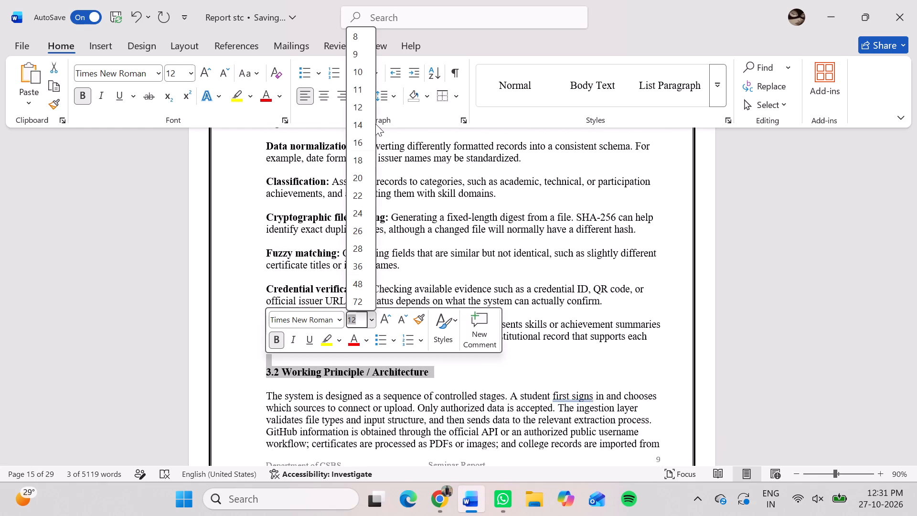
click(369, 123)
Justify all Chapter 3 content from the 3.1 Basic Concepts heading through the end-to-end processing workflow figure, including the tables.
scroll(358, 216, down, 2)
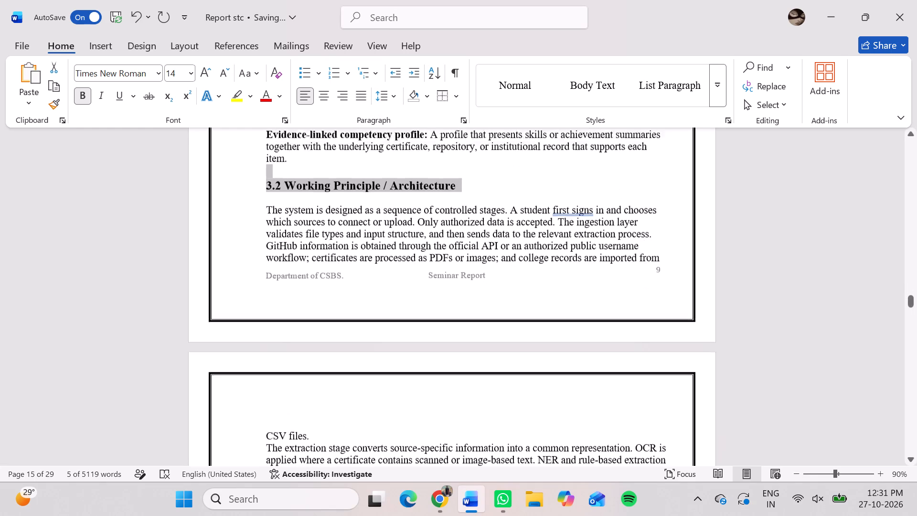
scroll(358, 216, up, 1)
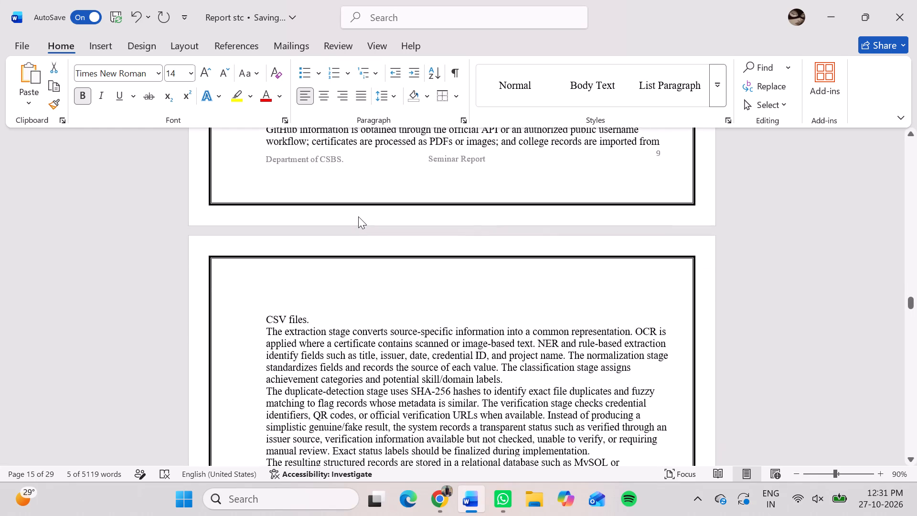
scroll(358, 216, up, 2)
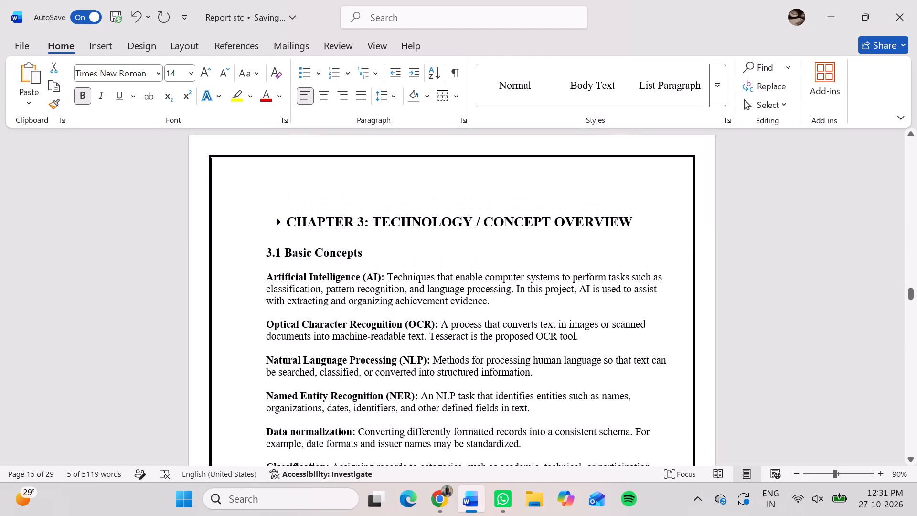
drag(264, 245, 484, 268)
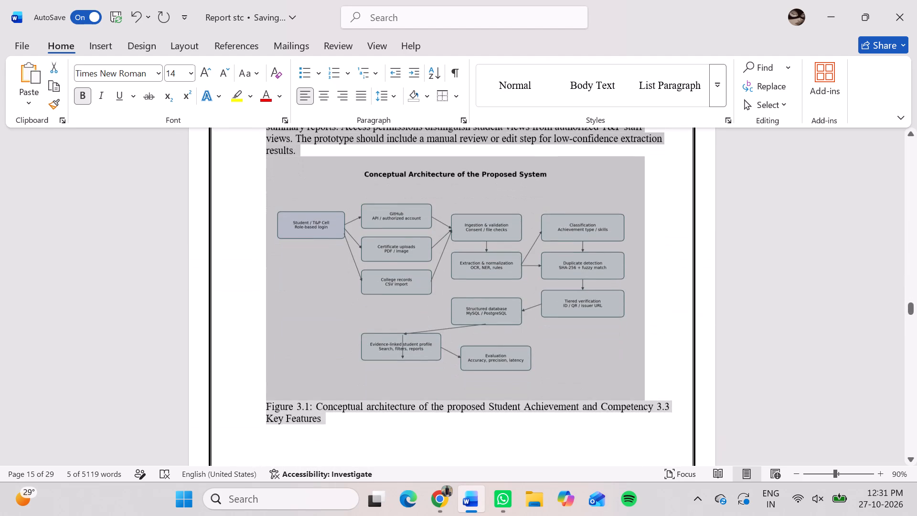
drag(484, 268, 478, 122)
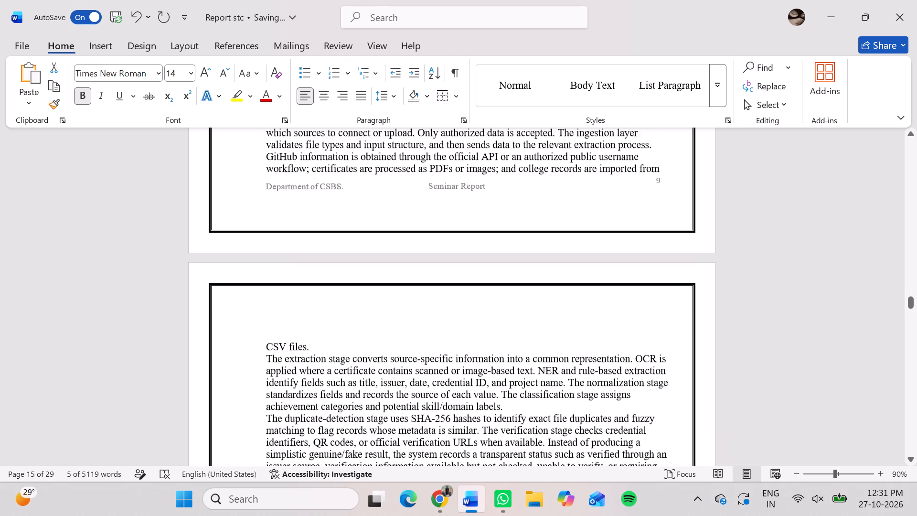
drag(478, 122, 472, 492)
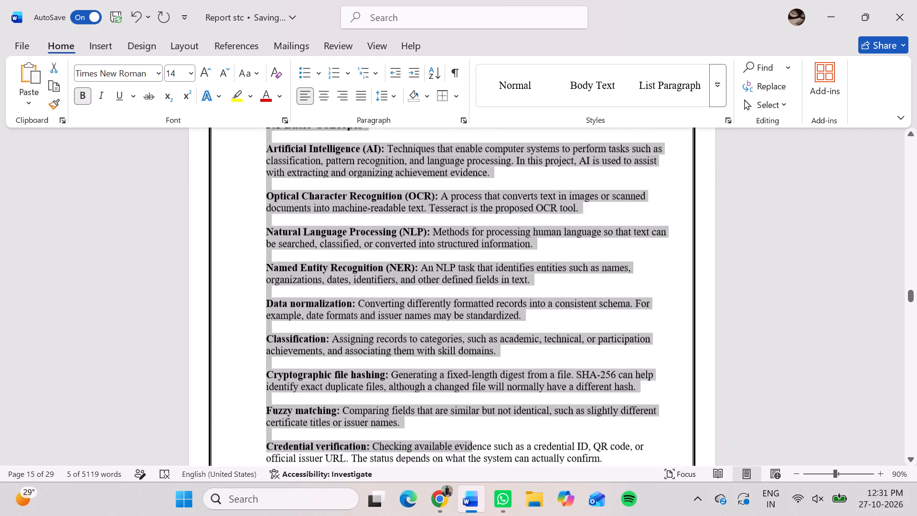
drag(472, 492, 541, 475)
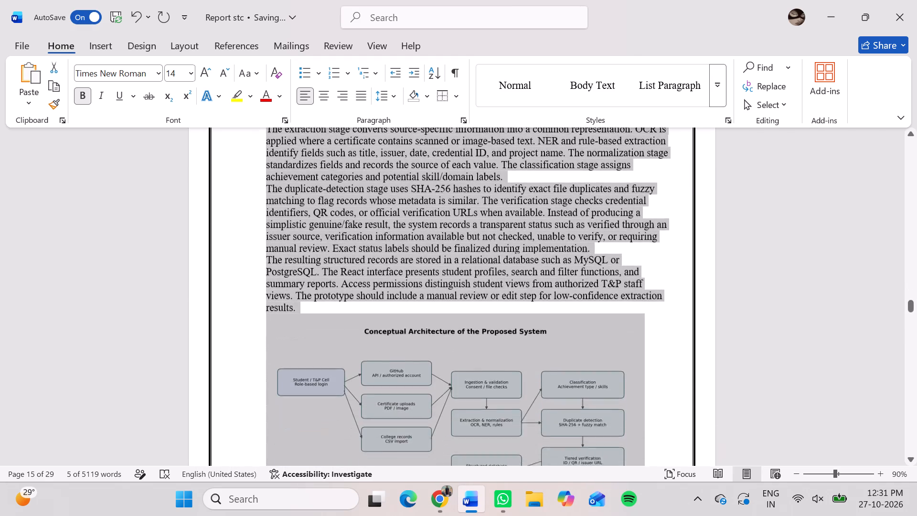
drag(541, 475, 550, 471)
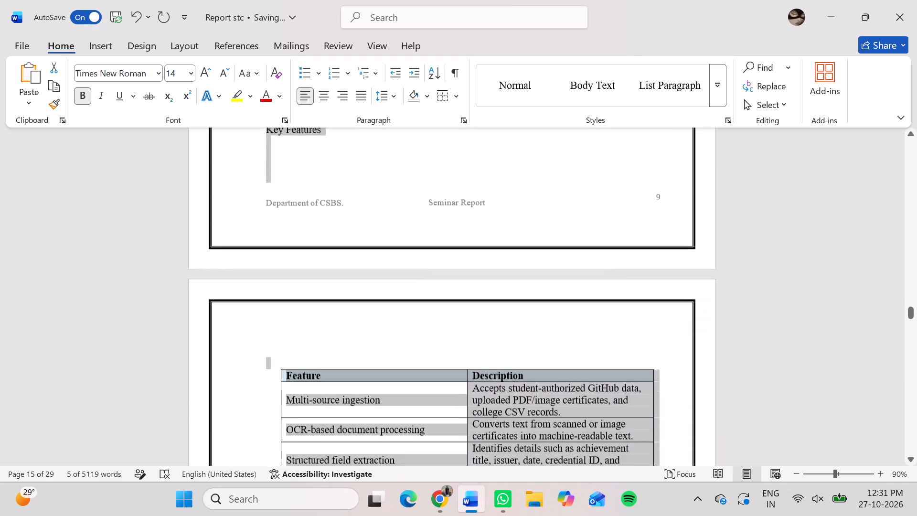
drag(550, 471, 544, 446)
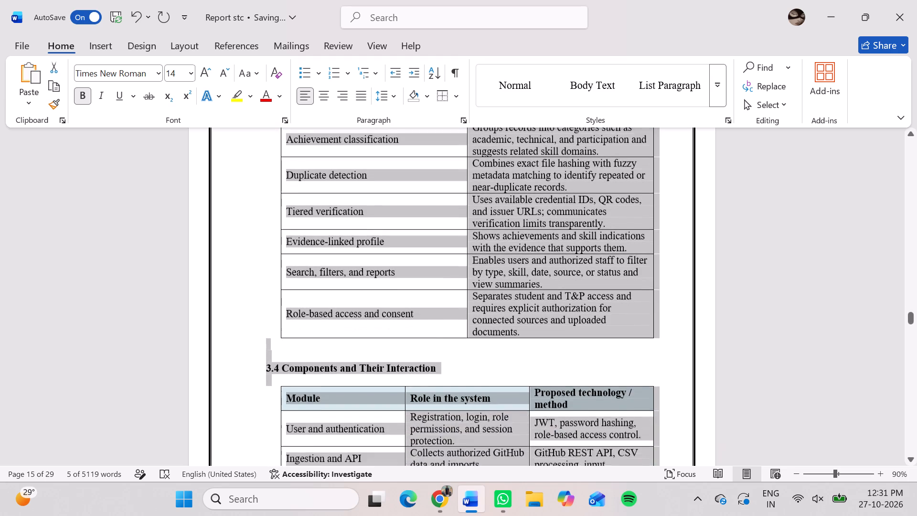
drag(544, 446, 548, 469)
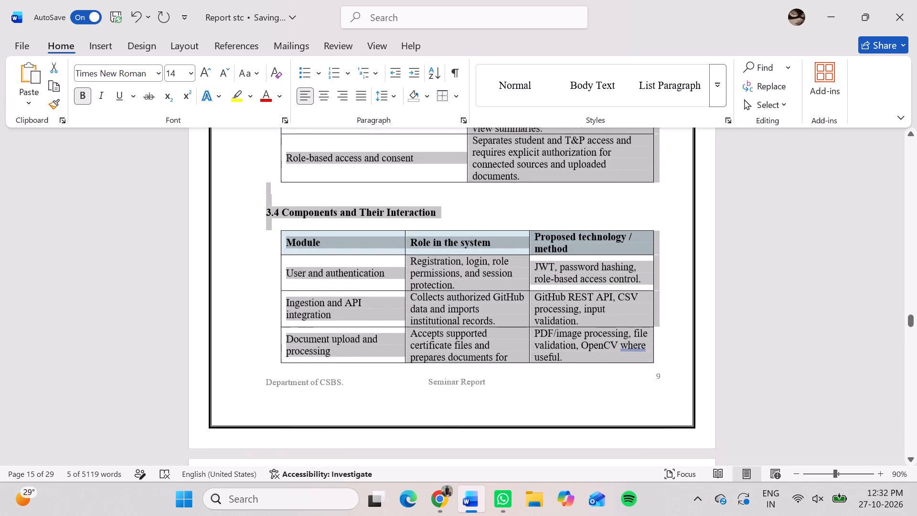
drag(548, 469, 709, 467)
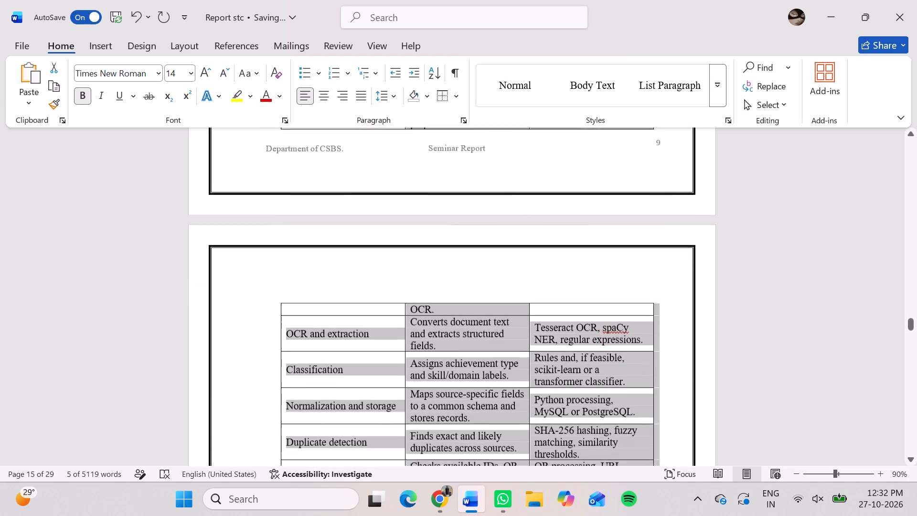
drag(709, 467, 719, 461)
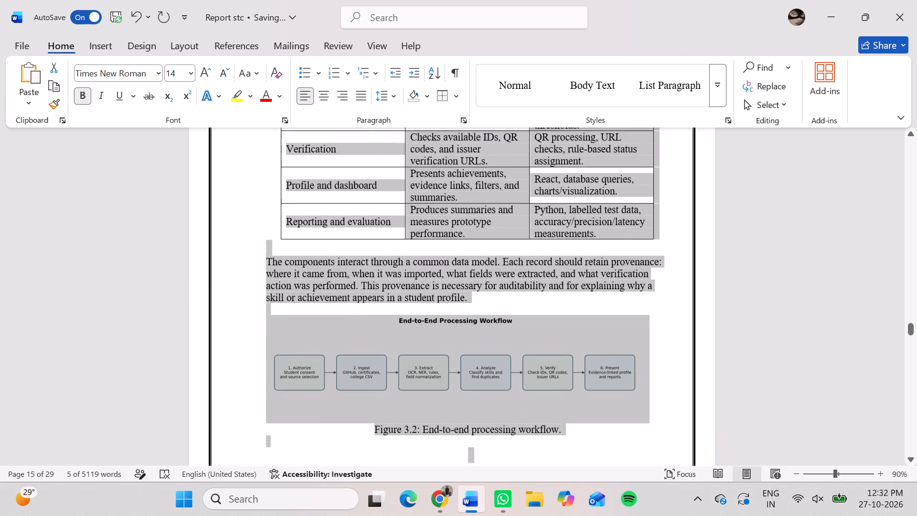
drag(719, 461, 624, 211)
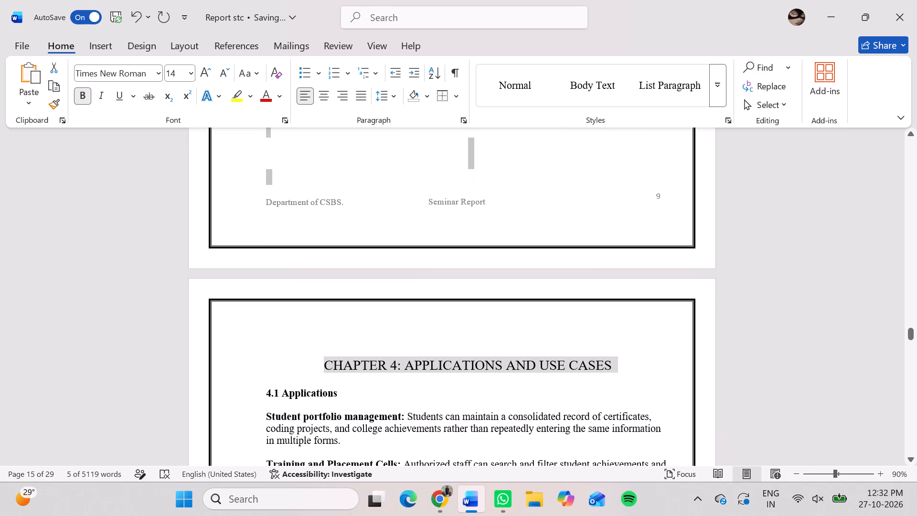
drag(624, 211, 621, 205)
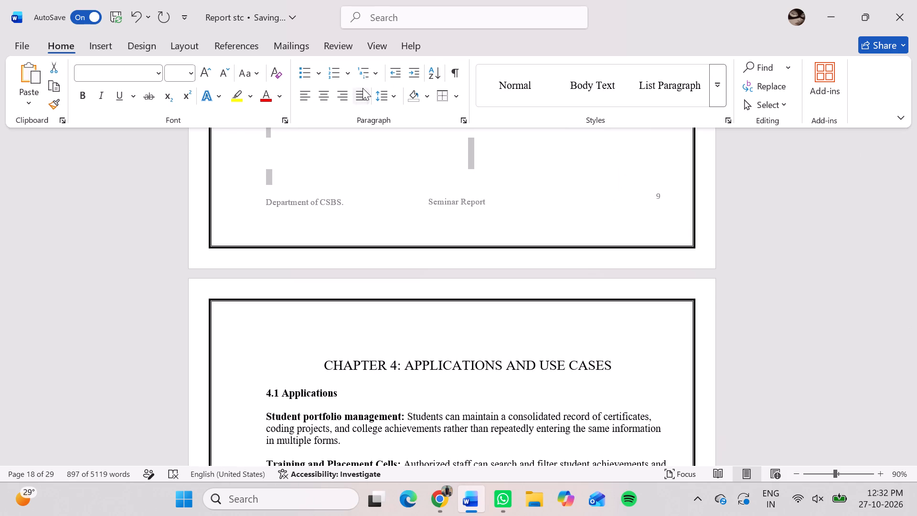
click(363, 88)
Push the "CHAPTER 4: APPLICATIONS AND USE CASES" heading onto a new page by adding three blank lines before it.
click(313, 157)
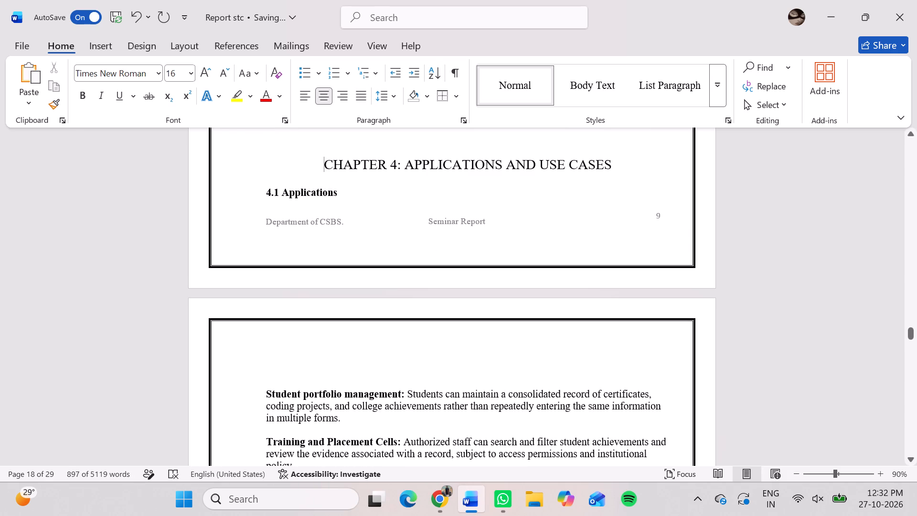
key(Return)
key(Return)
key(Return)
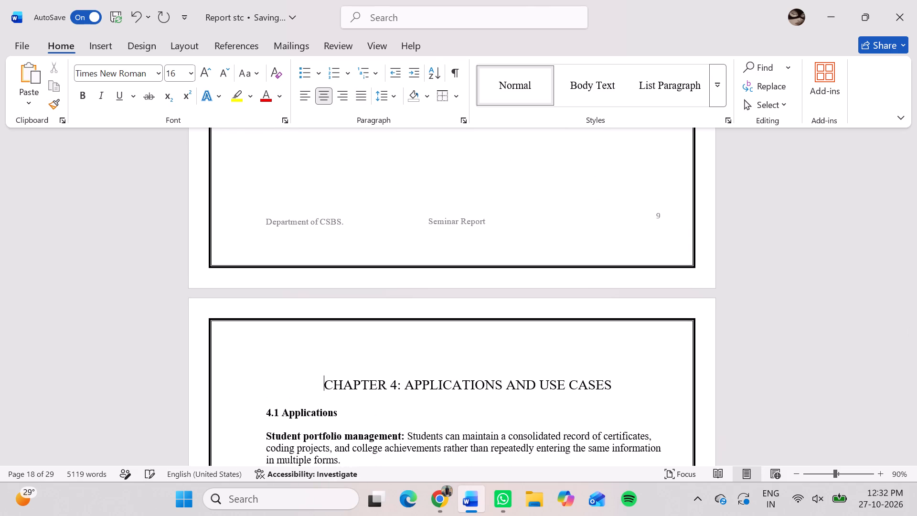
Review Chapter 3's layout from the 3.1 Basic Concepts section through the Figure 3.1 caption and the key features table.
scroll(313, 157, up, 6)
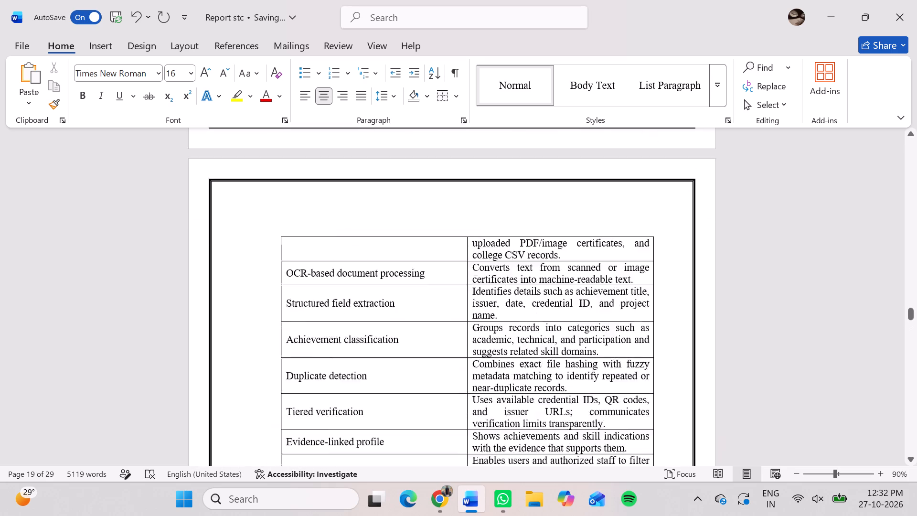
scroll(313, 157, up, 2)
scroll(313, 157, down, 1)
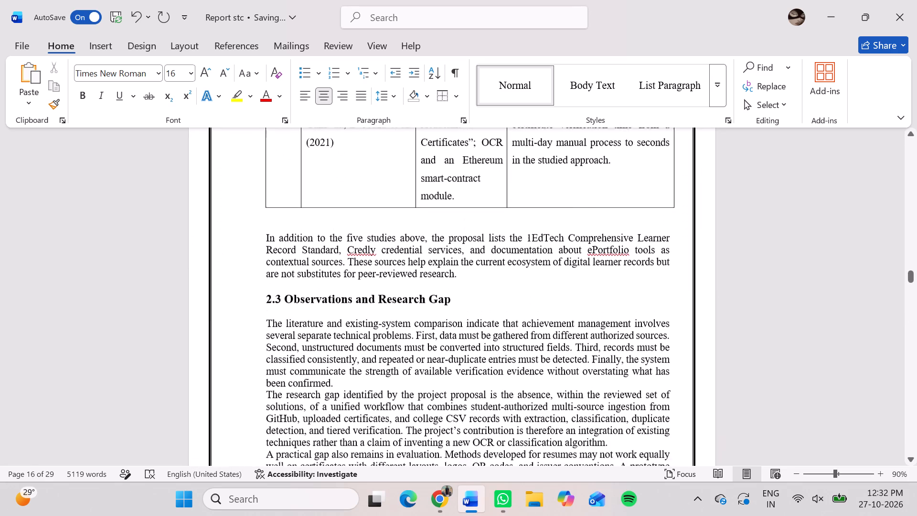
scroll(313, 157, down, 4)
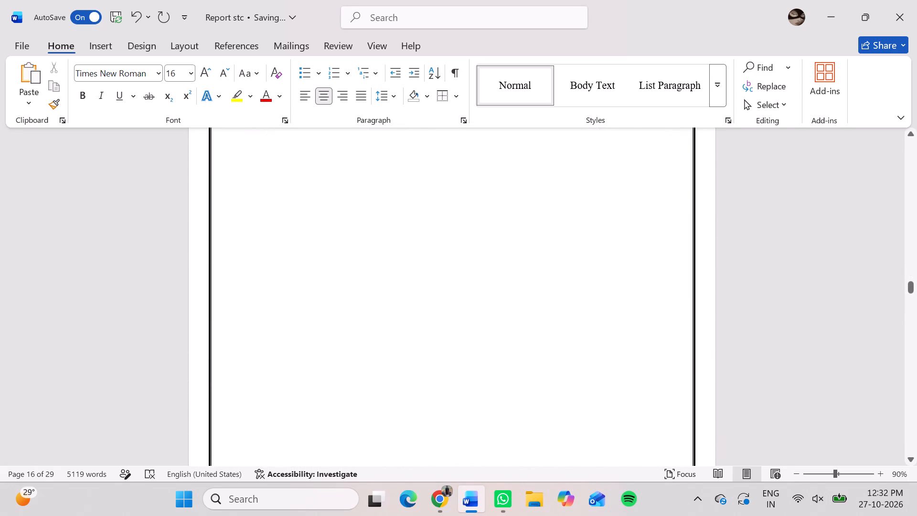
scroll(313, 157, down, 3)
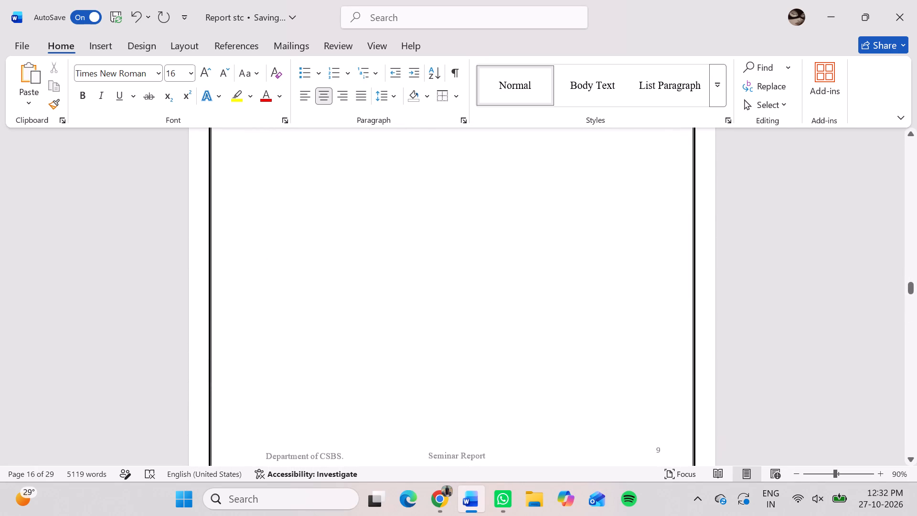
scroll(313, 157, down, 2)
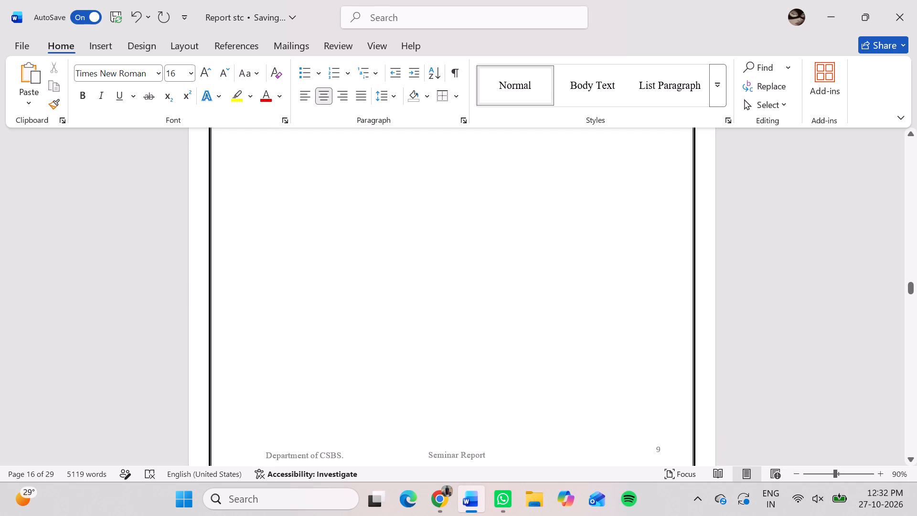
scroll(313, 157, down, 2)
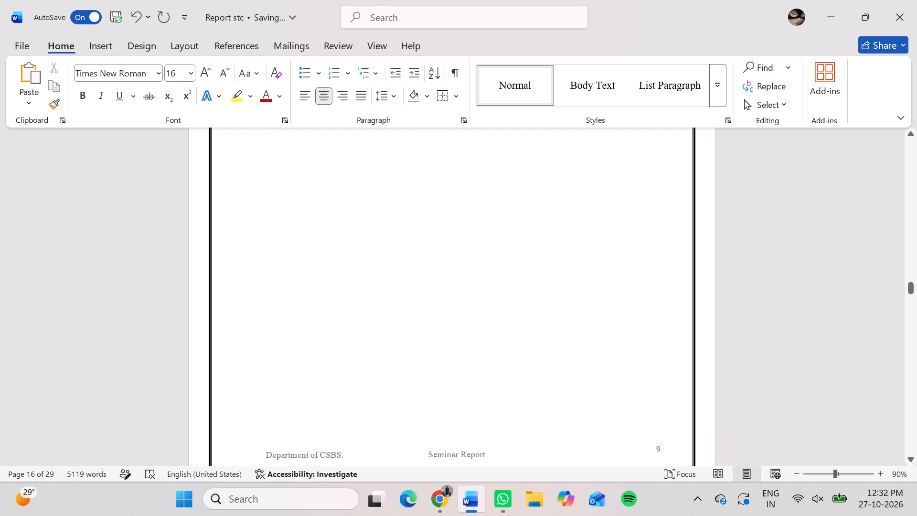
scroll(313, 157, down, 3)
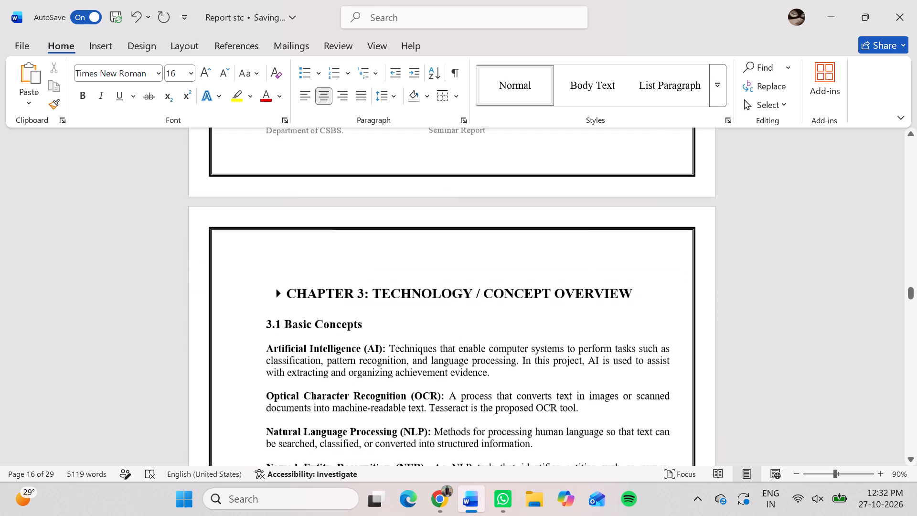
scroll(313, 157, down, 5)
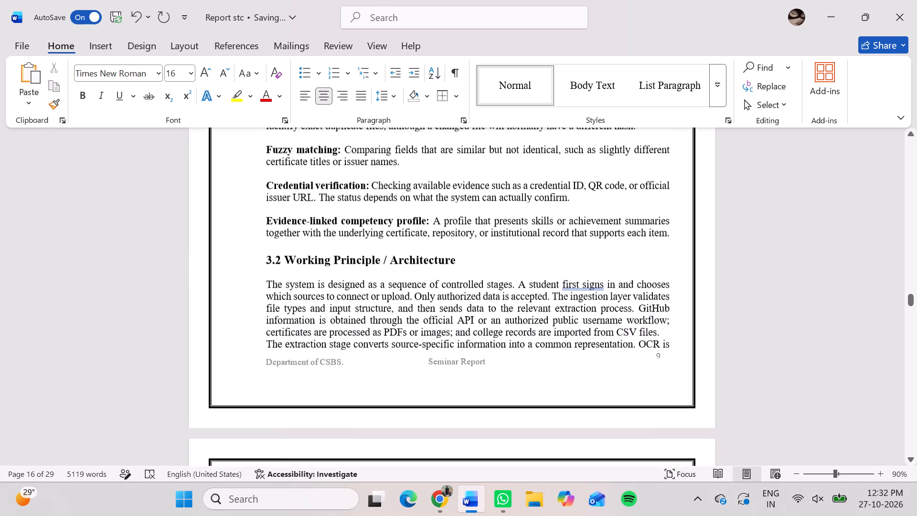
scroll(313, 157, down, 4)
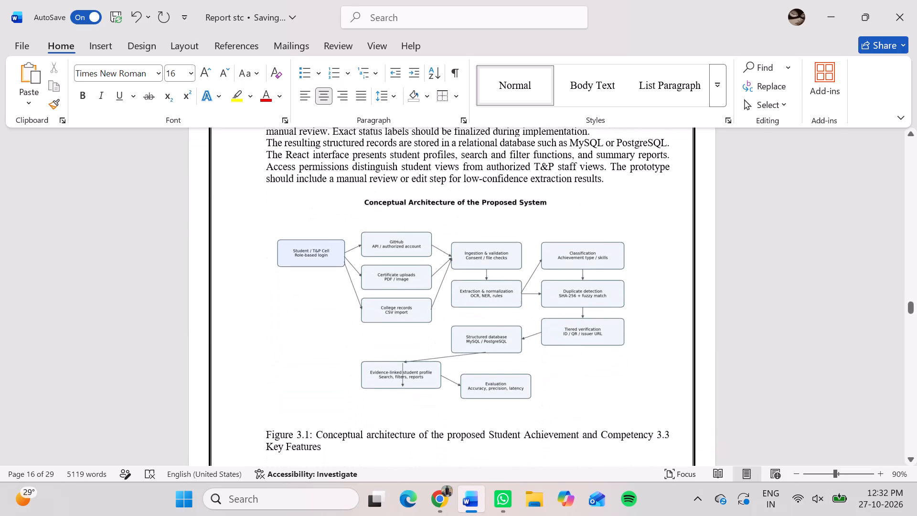
scroll(313, 157, down, 1)
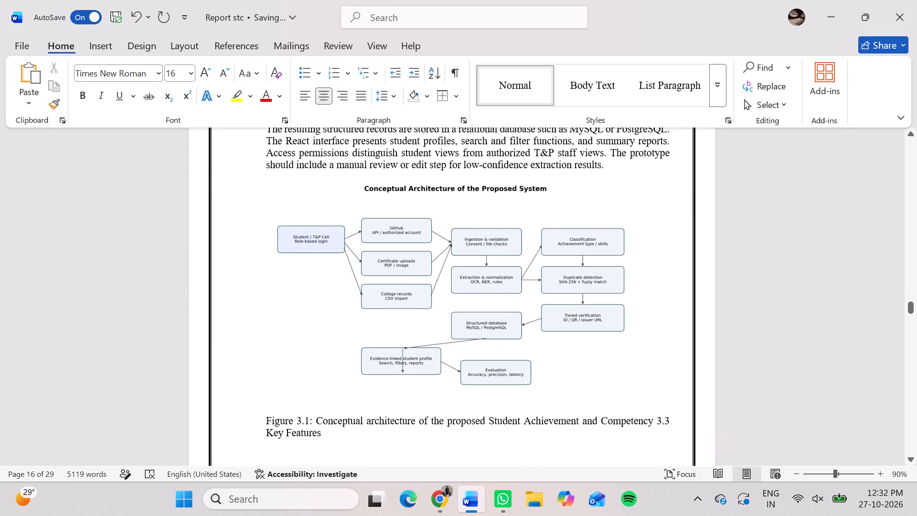
scroll(313, 157, down, 1)
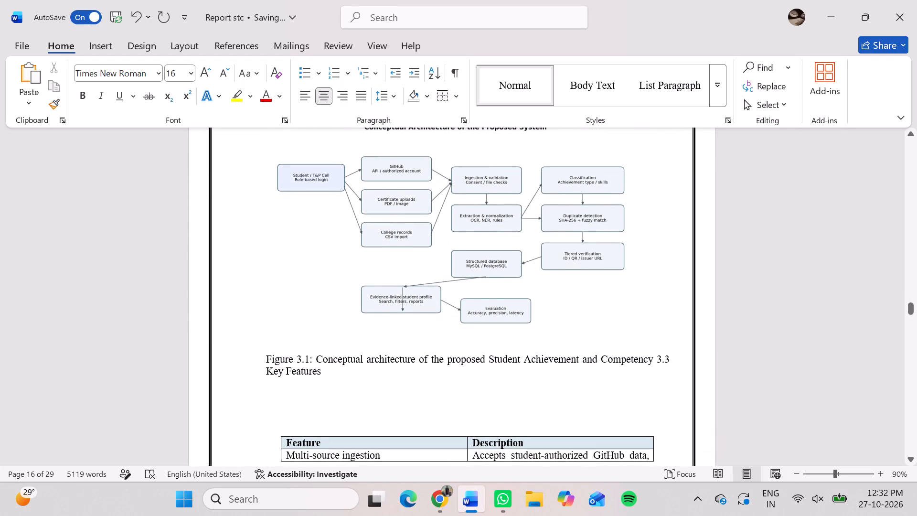
scroll(313, 157, down, 1)
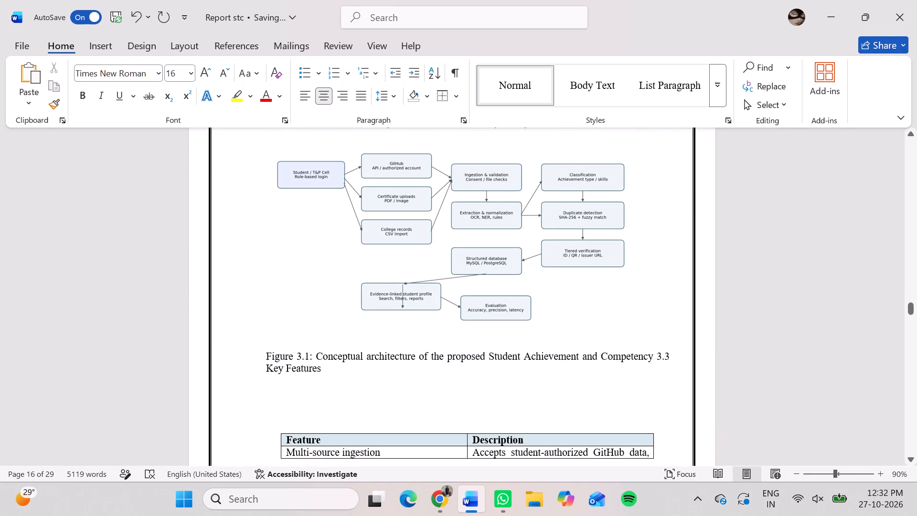
scroll(313, 157, down, 4)
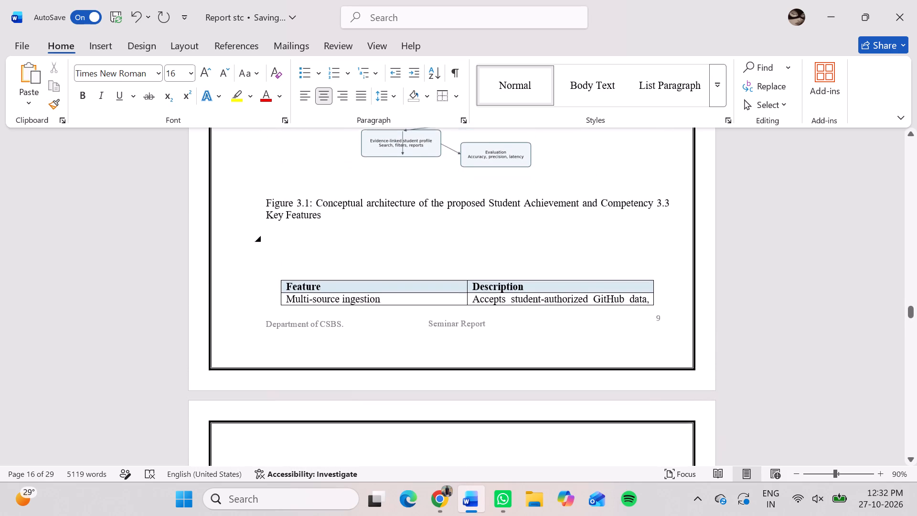
Separate "3.3 Key Features" from the Figure 3.1 caption so that it starts its own paragraph.
scroll(313, 157, up, 2)
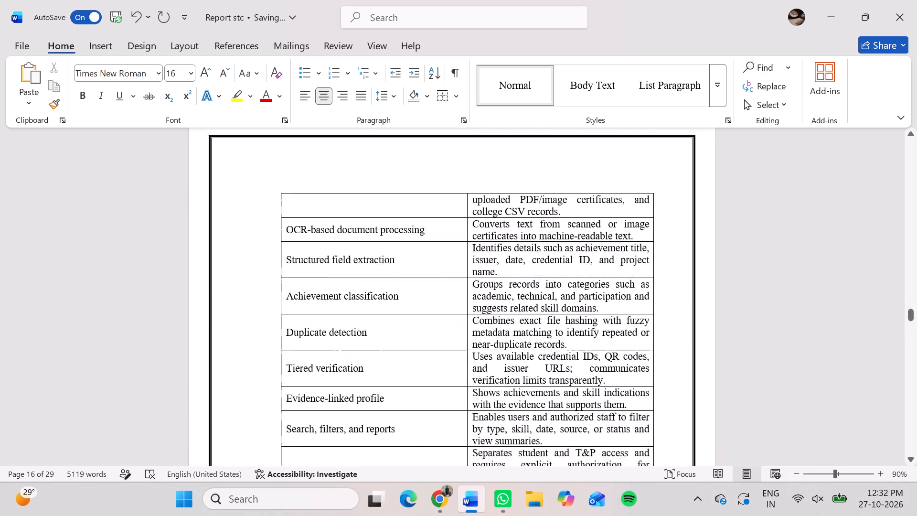
scroll(313, 157, up, 2)
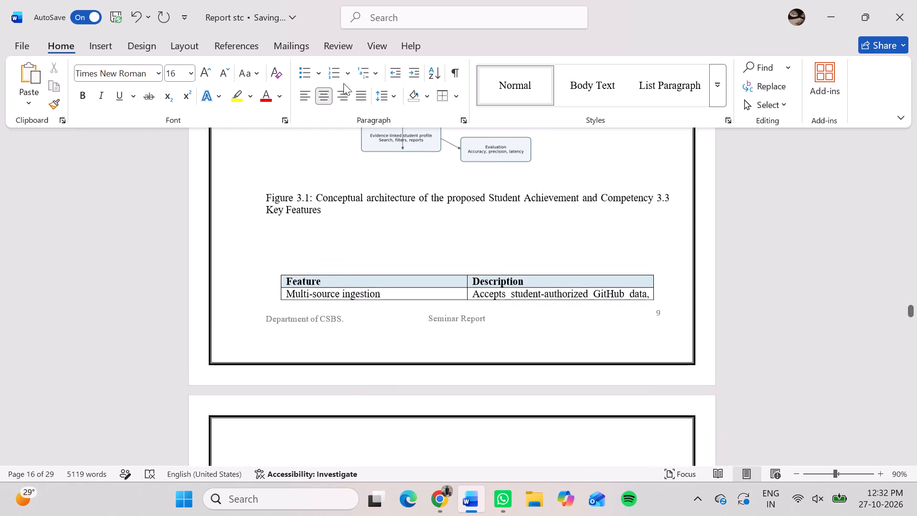
click(653, 197)
key(Return)
key(Return)
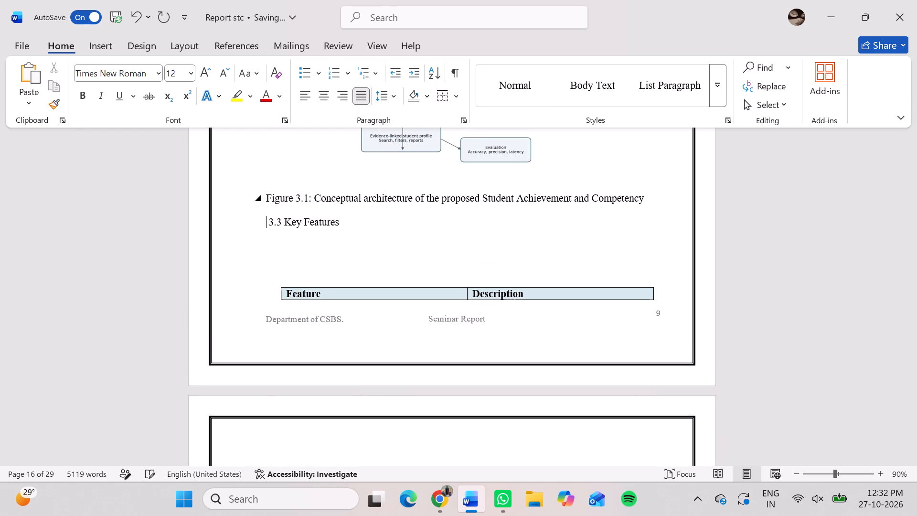
key(Return)
key(BackSpace)
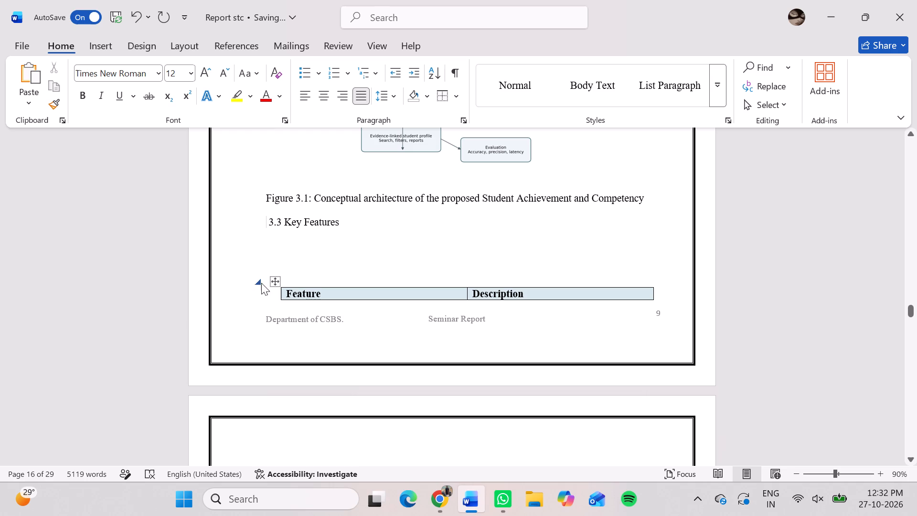
Delete the blank lines between the "3.3 Key Features" heading and the Feature/Description table.
click(287, 263)
key(BackSpace)
key(BackSpace)
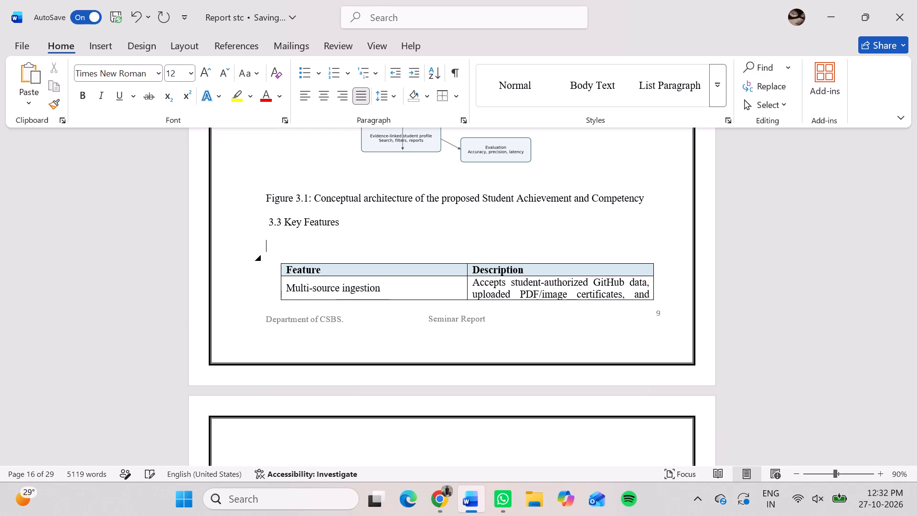
key(BackSpace)
key(BackSpace)
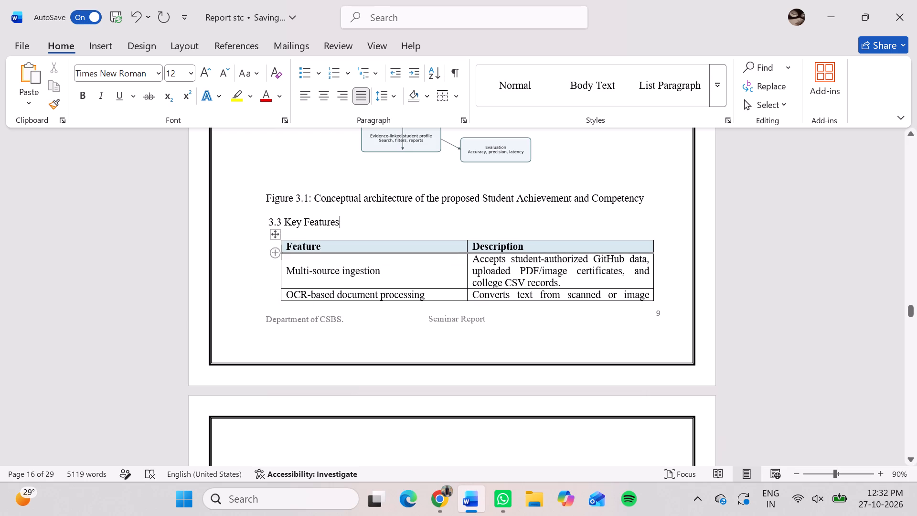
Push the "3.3 Key Features" heading and its table onto a new page by adding blank lines before the heading.
key(Left)
key(Left)
key(Left)
key(Left)
key(Left)
key(Left)
key(Left)
key(Left)
key(Left)
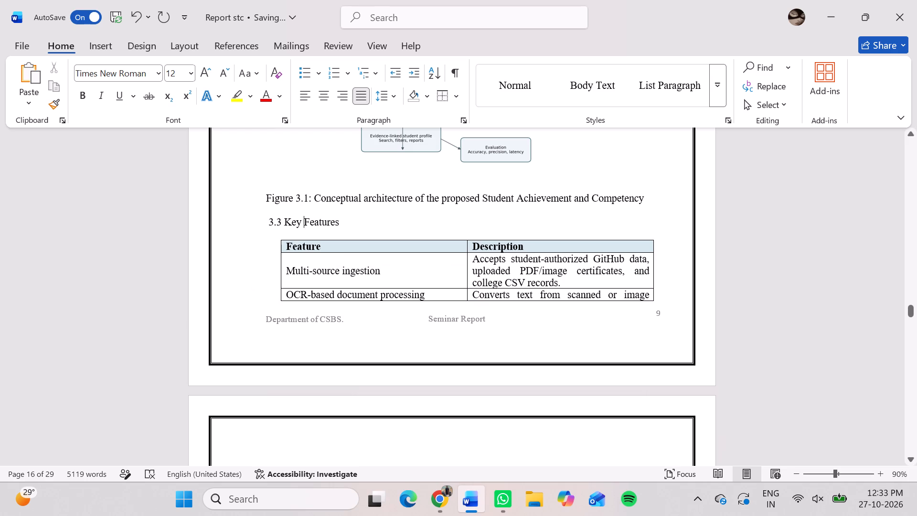
key(Left)
key(Left)
key(Left)
key(Left)
key(Left)
key(Left)
key(Left)
key(Return)
key(Return)
key(Return)
key(Return)
key(Return)
key(Return)
key(Return)
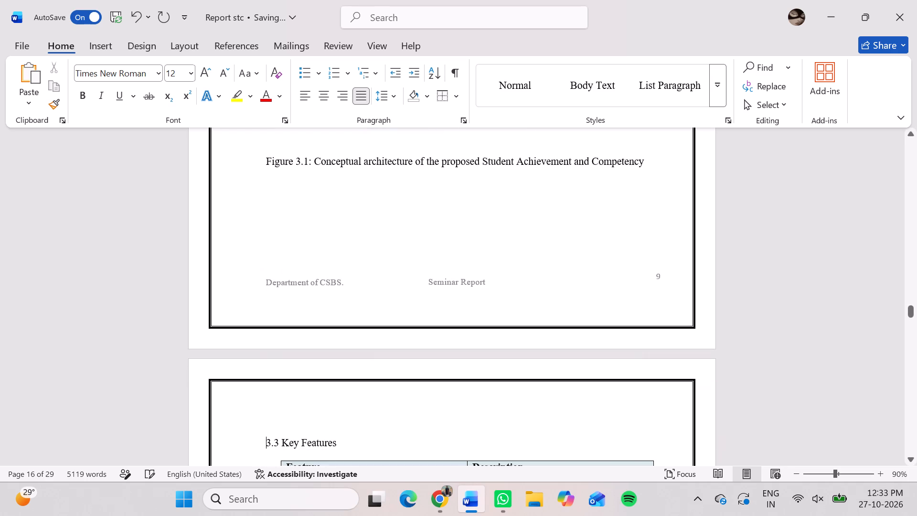
Make the "3.3 Key Features" heading bold with font size 14.
scroll(255, 265, down, 4)
scroll(255, 265, up, 1)
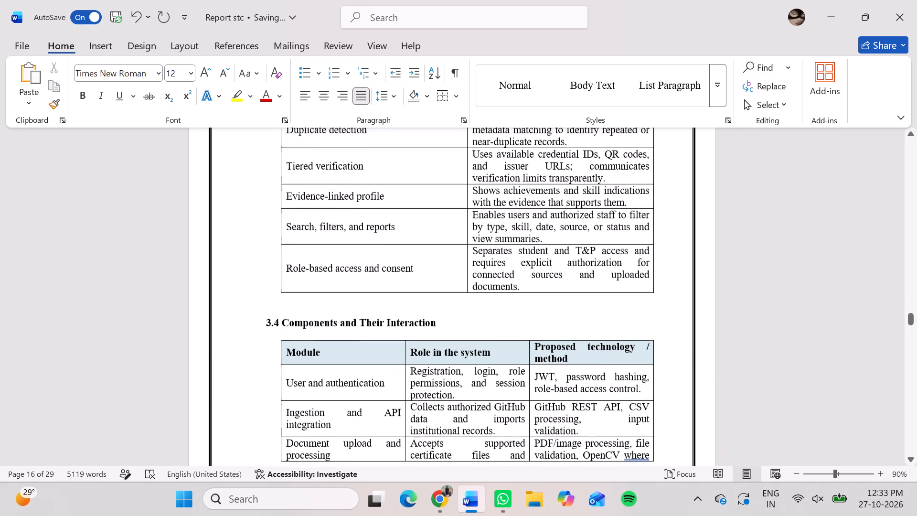
scroll(255, 265, up, 1)
drag(353, 271, 291, 272)
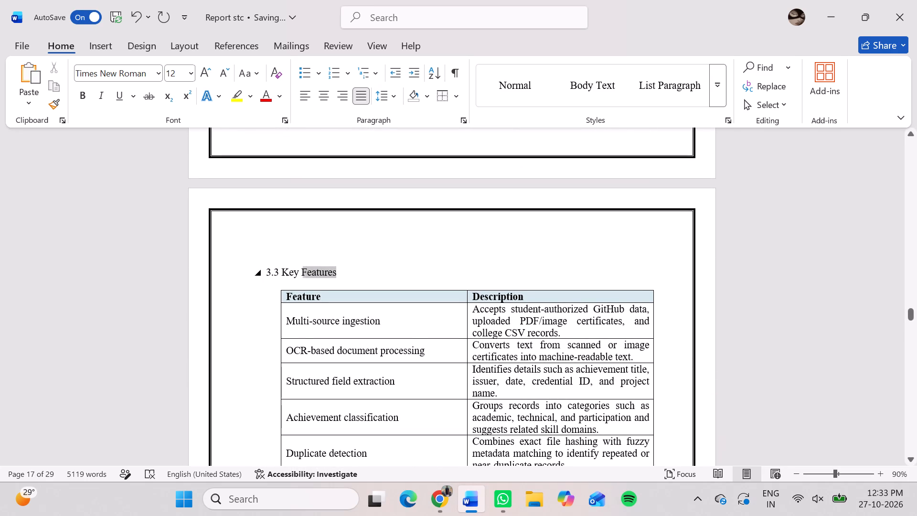
drag(291, 272, 263, 271)
click(269, 249)
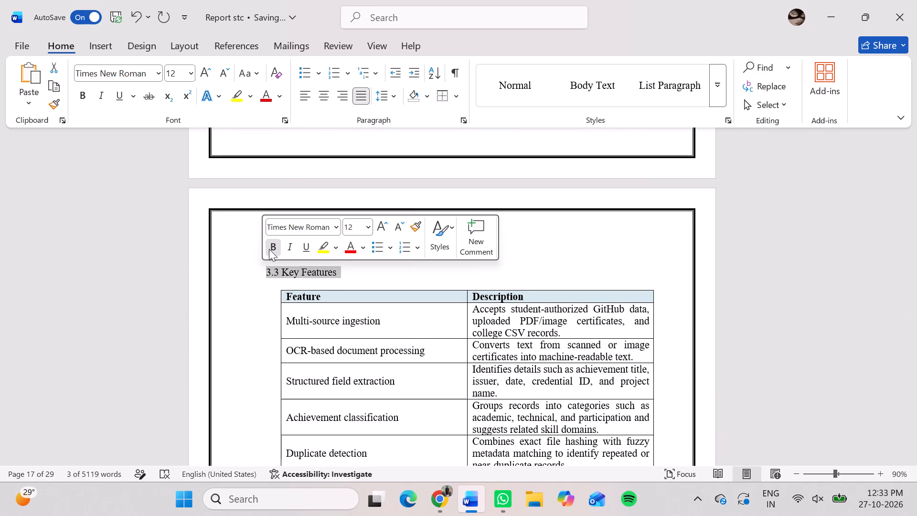
click(366, 228)
click(356, 329)
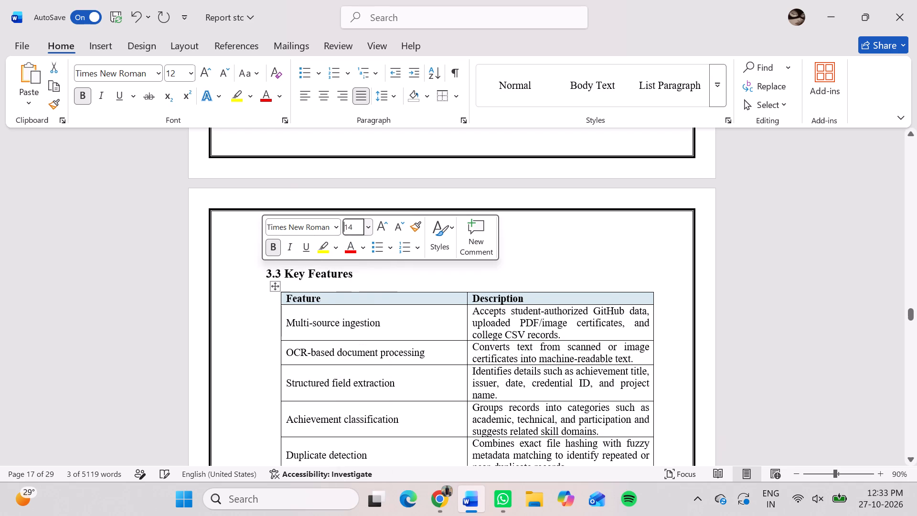
click(256, 330)
Set the "3.4 Components and Their Interaction" heading to font size 14.
scroll(305, 210, up, 3)
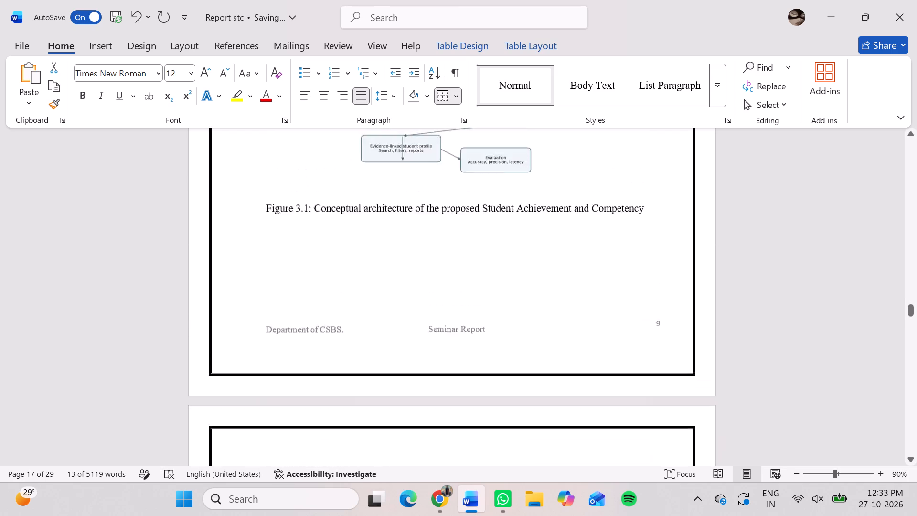
scroll(305, 210, up, 5)
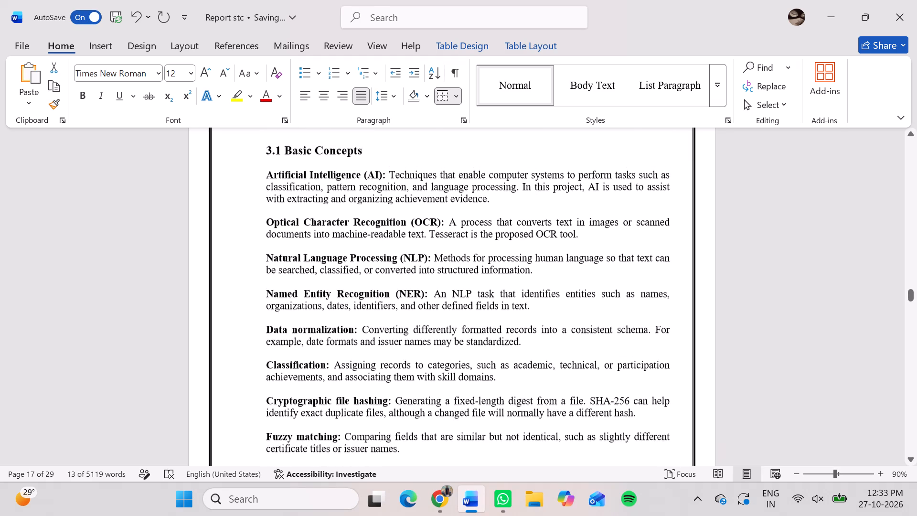
scroll(305, 210, down, 4)
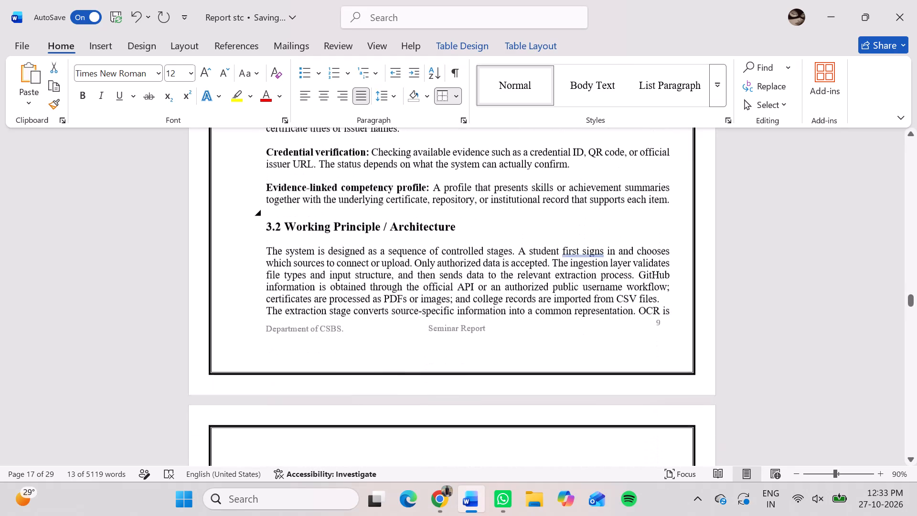
scroll(305, 210, down, 5)
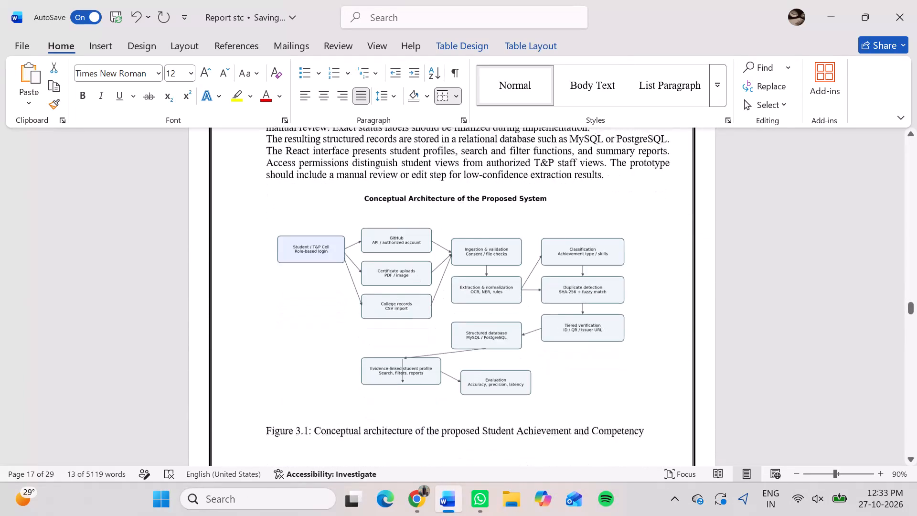
scroll(305, 210, down, 4)
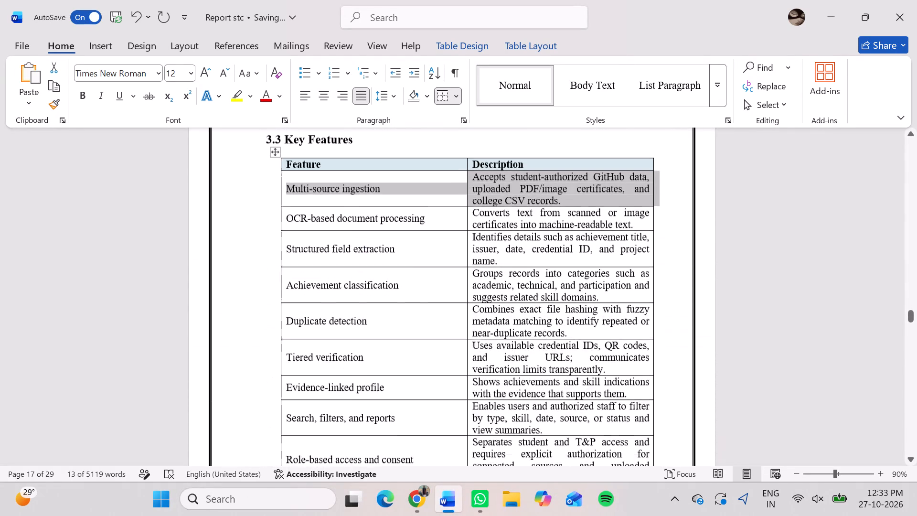
scroll(305, 210, down, 4)
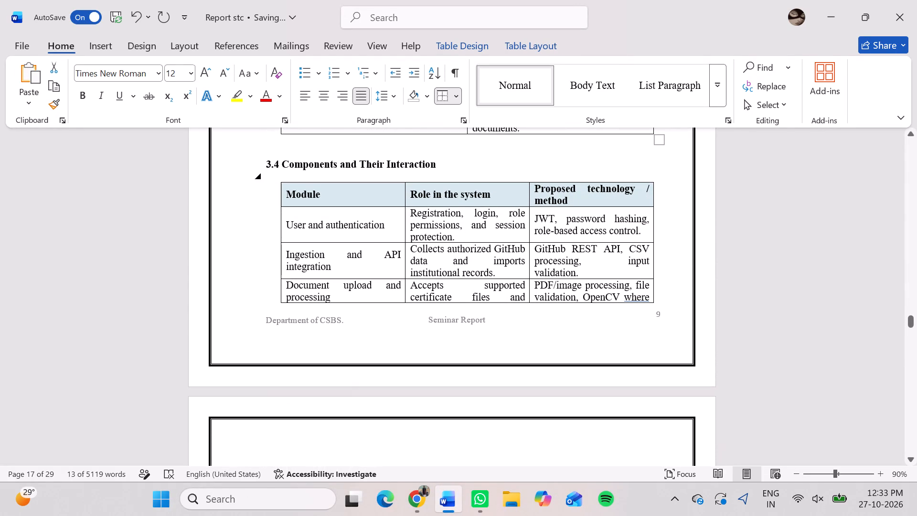
drag(452, 161, 267, 159)
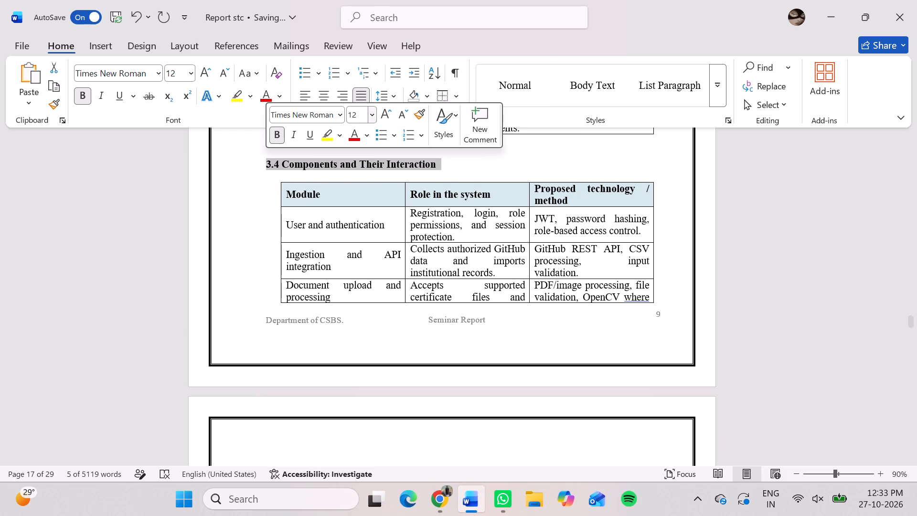
click(371, 115)
click(358, 217)
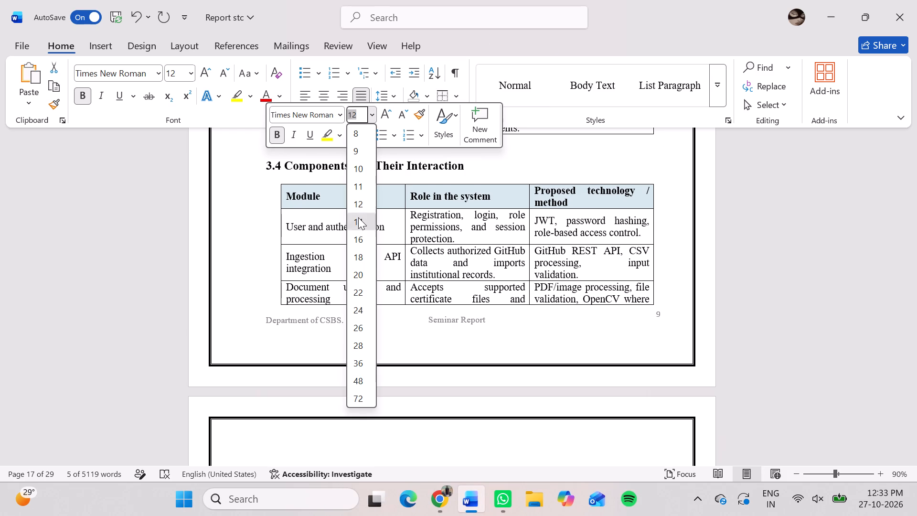
scroll(265, 218, down, 5)
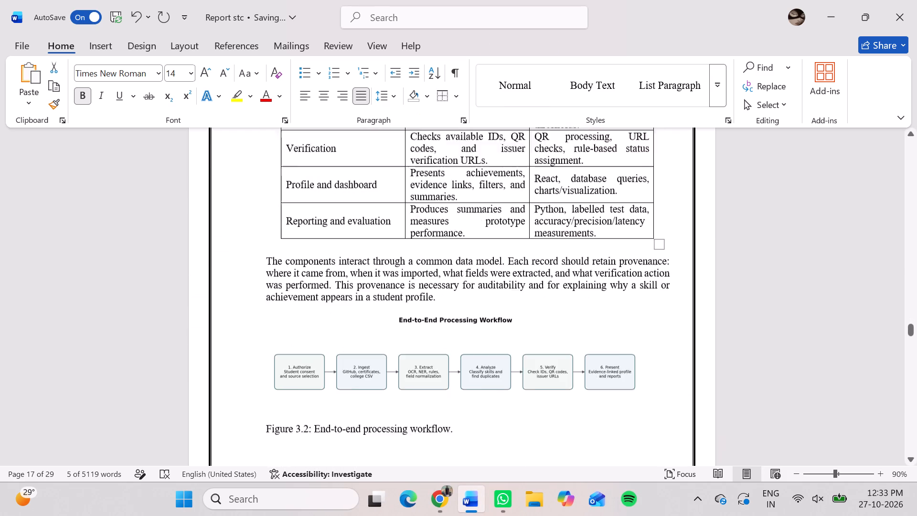
Examine how the section 3.4 table, its closing paragraph and the End-to-End Processing Workflow figure fall across the pages.
scroll(265, 218, up, 1)
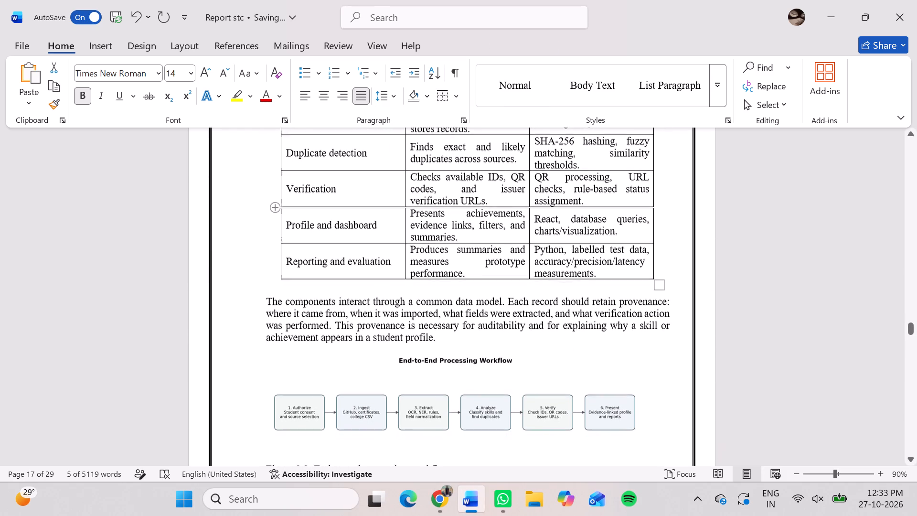
scroll(265, 218, up, 1)
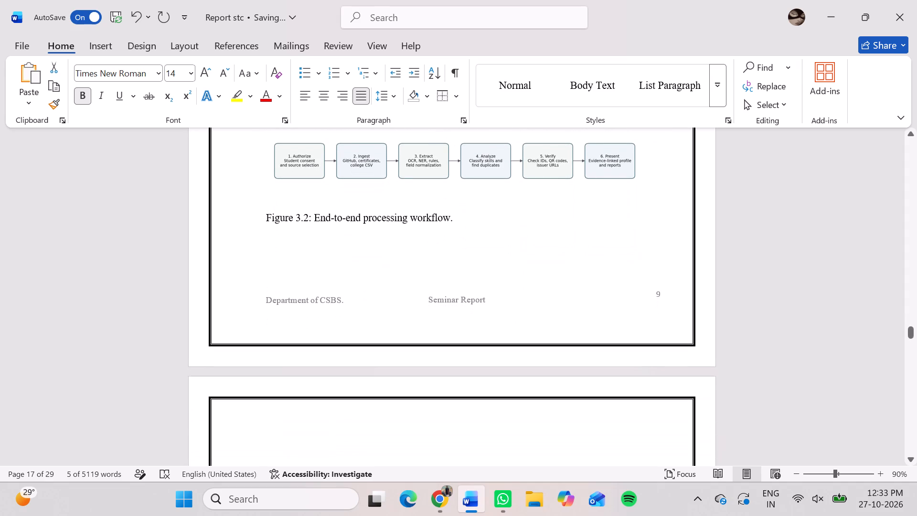
scroll(265, 218, up, 1)
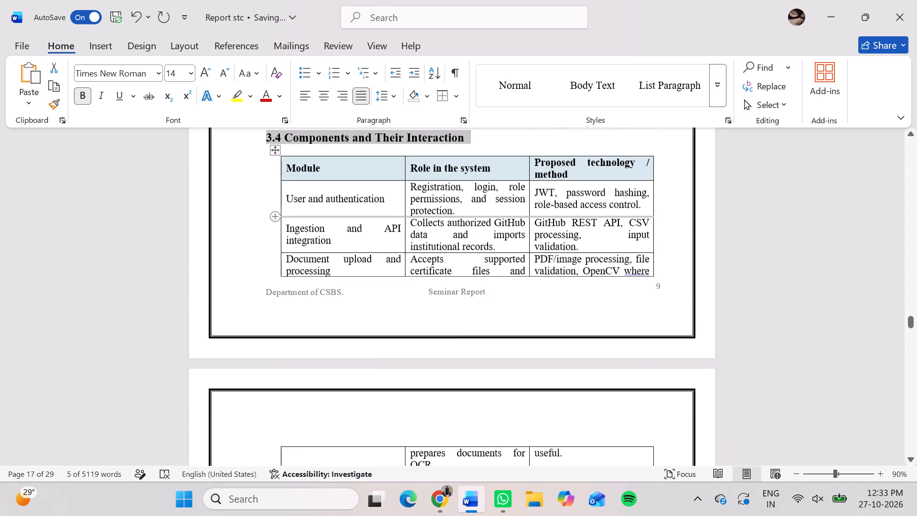
scroll(265, 218, down, 1)
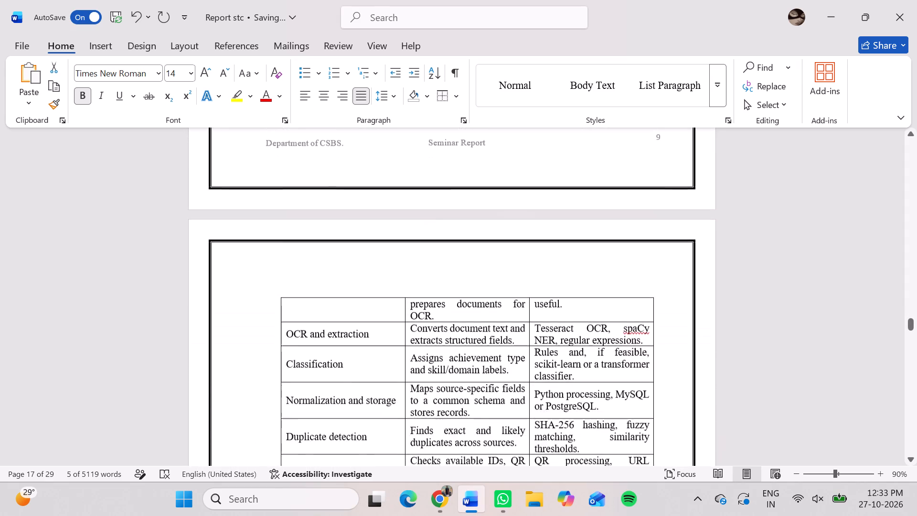
scroll(265, 218, down, 2)
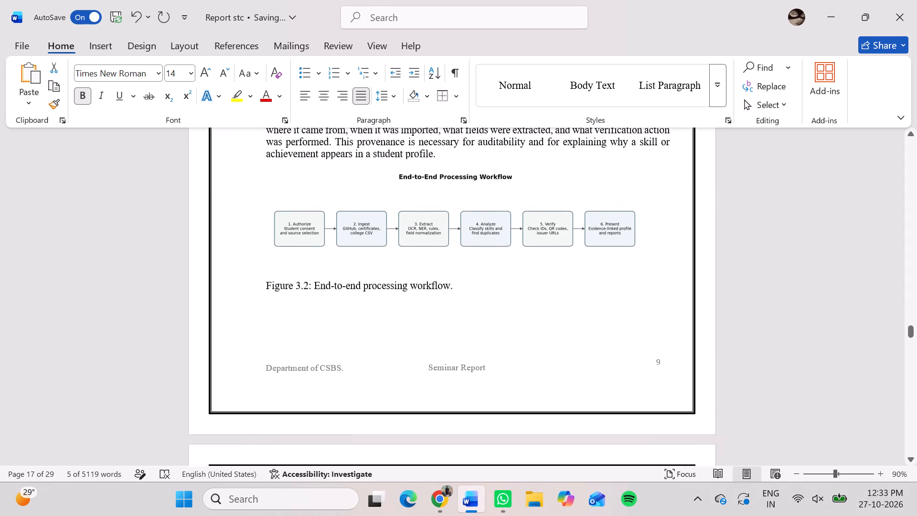
scroll(265, 218, down, 1)
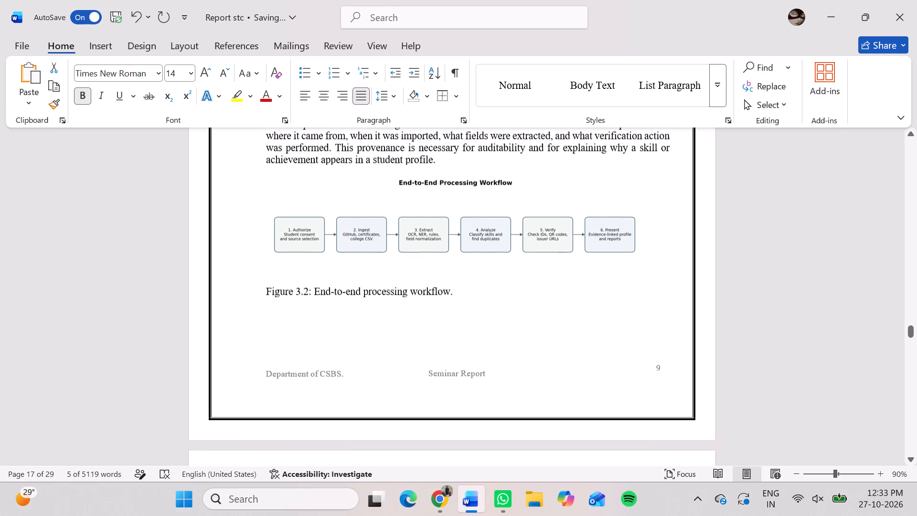
scroll(265, 218, down, 2)
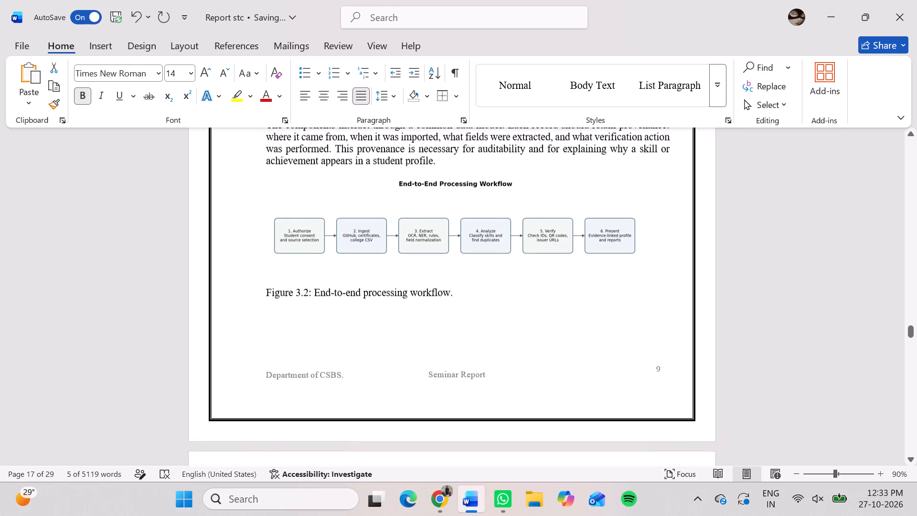
scroll(265, 218, down, 2)
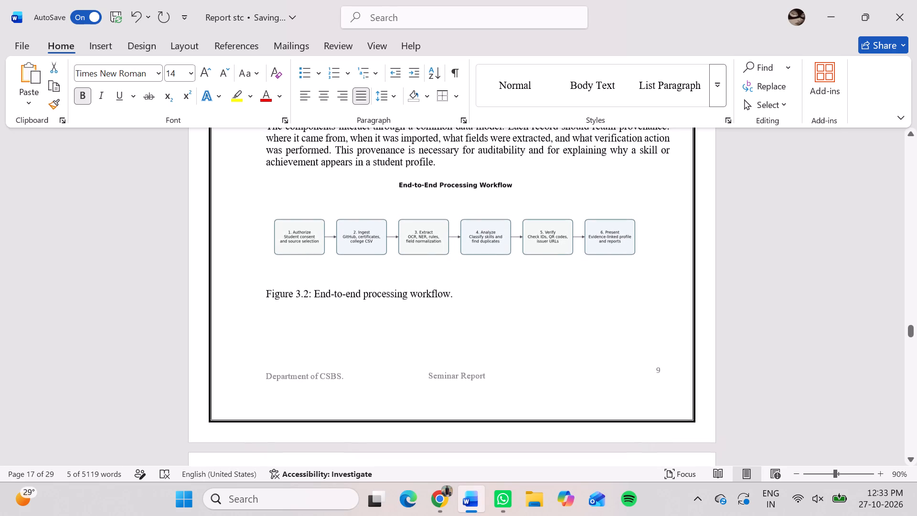
scroll(265, 218, down, 1)
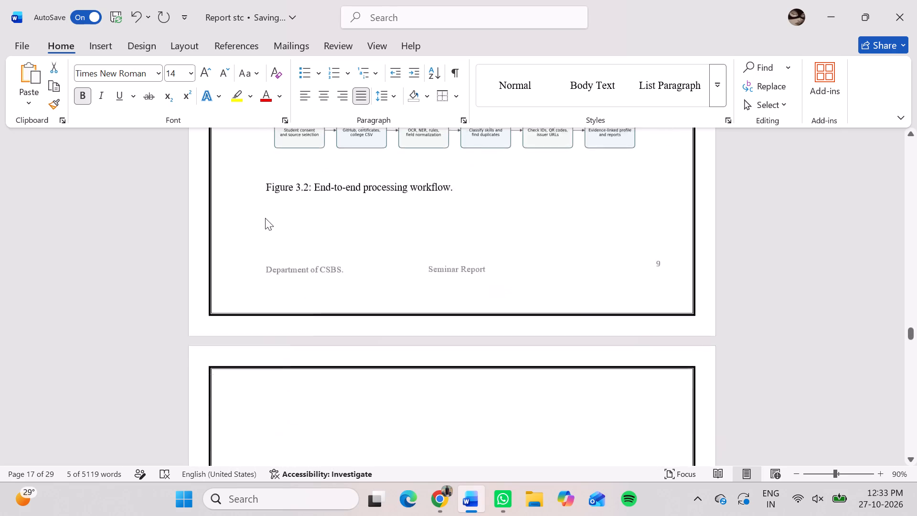
Copy the End-to-End Processing Workflow figure with its Figure 3.2 caption into the blank space between Figure 3.1 and "3.3 Key Features".
scroll(265, 218, up, 2)
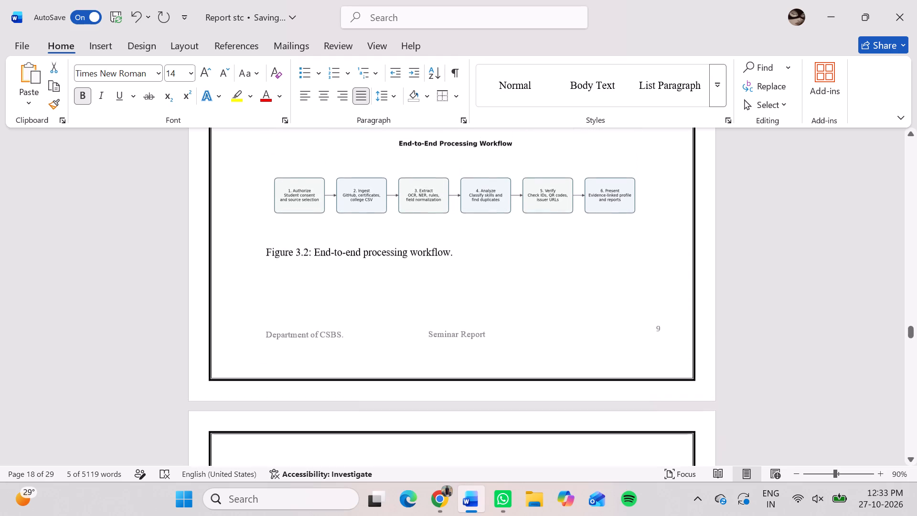
scroll(265, 218, up, 1)
drag(493, 332, 436, 304)
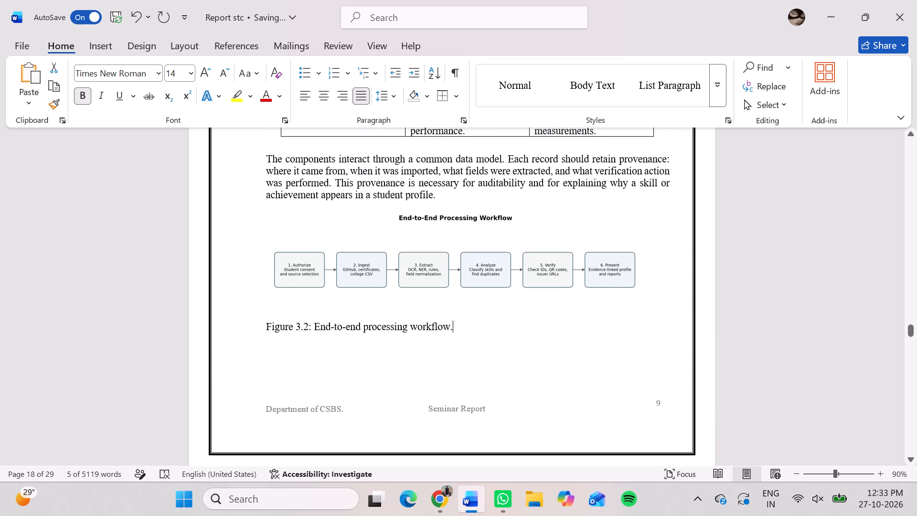
drag(436, 304, 380, 219)
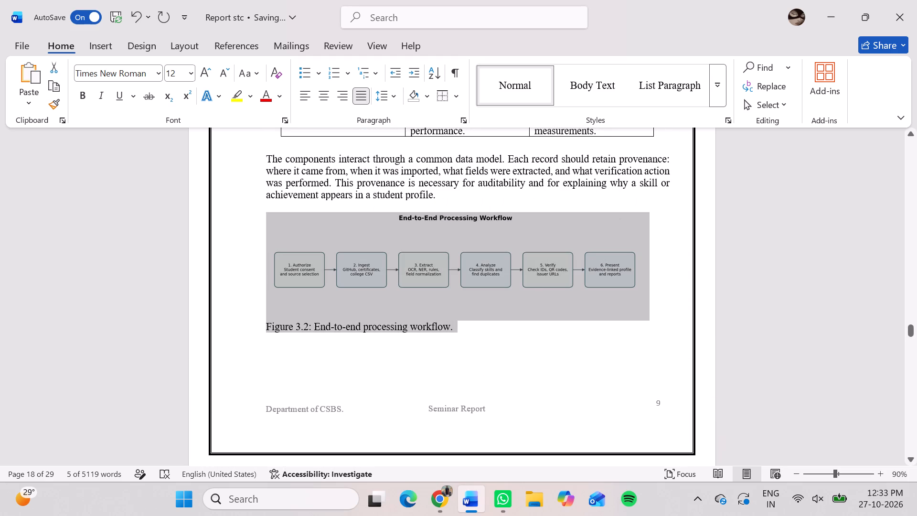
key(ctrl+c)
scroll(380, 219, up, 3)
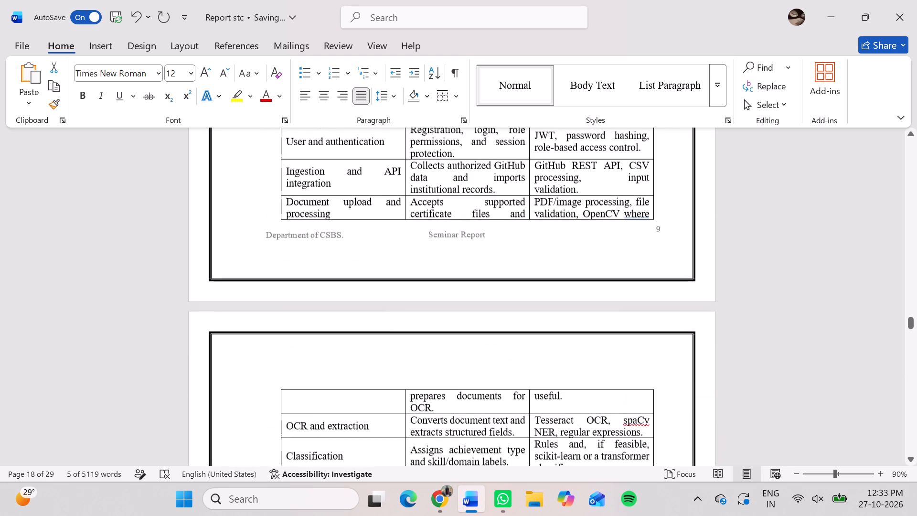
scroll(380, 219, up, 6)
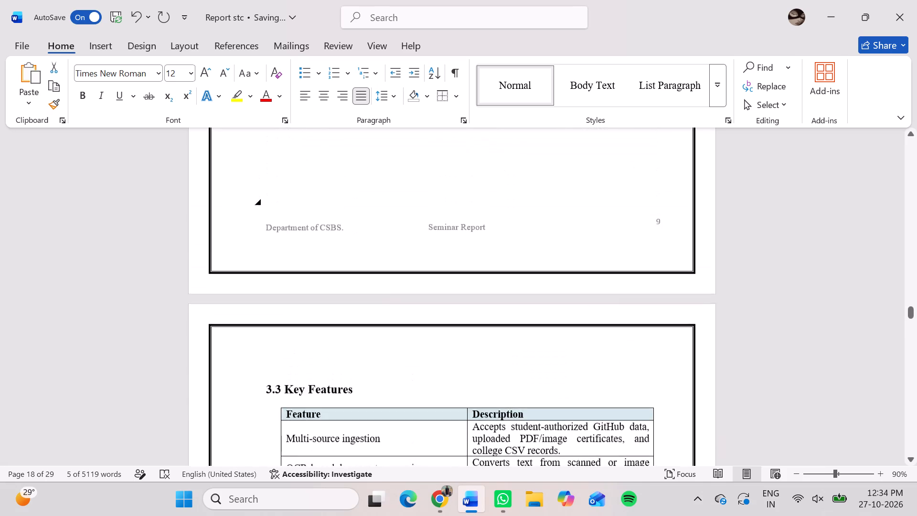
scroll(380, 219, up, 1)
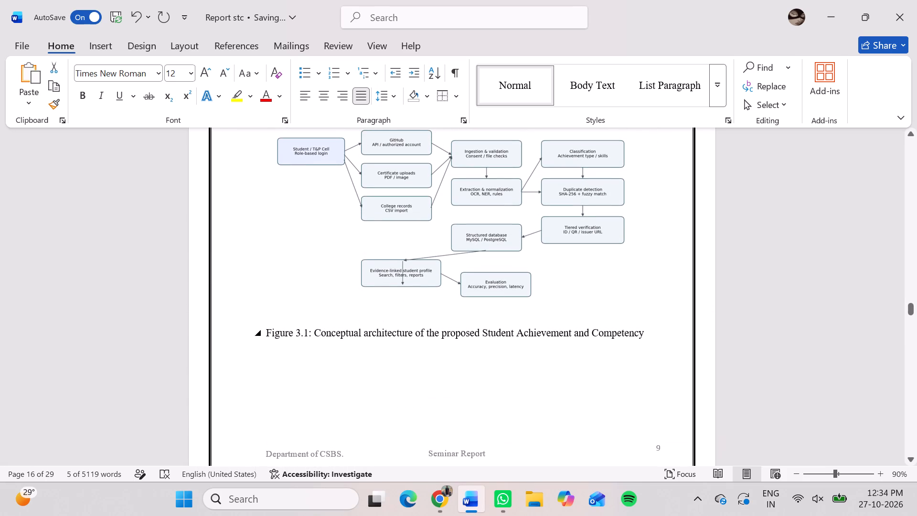
click(420, 368)
key(ctrl+v)
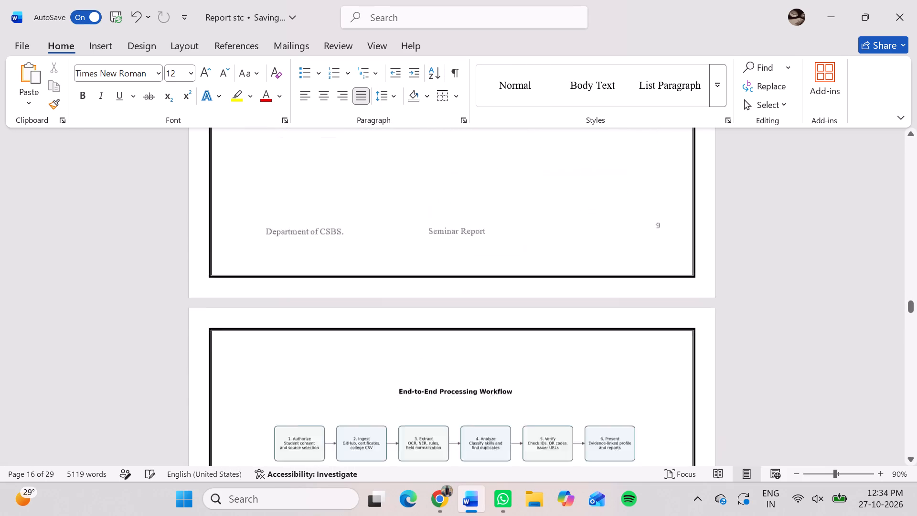
click(420, 368)
scroll(420, 368, up, 1)
scroll(420, 368, down, 1)
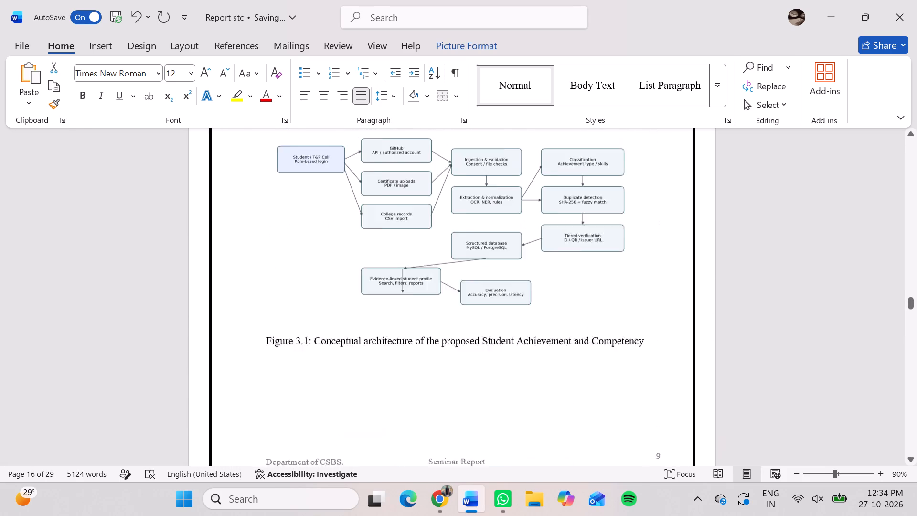
scroll(420, 368, down, 2)
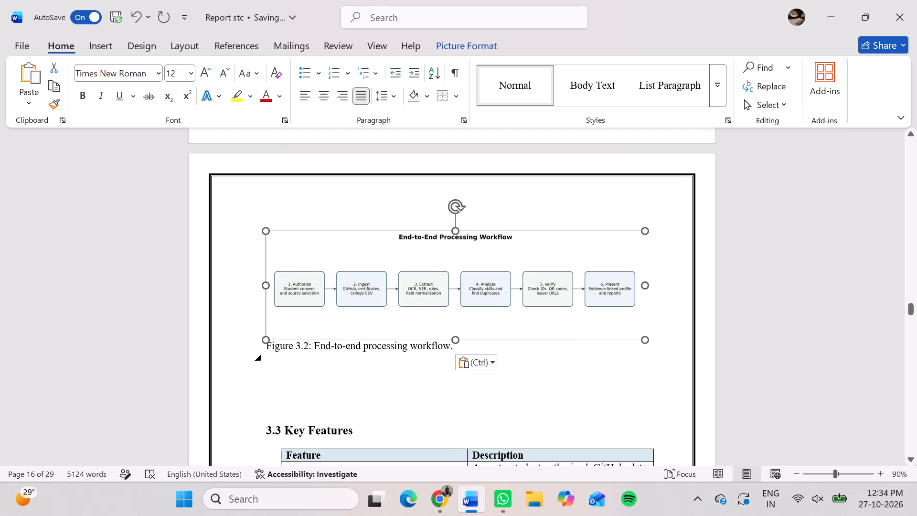
Turn off justified alignment for the pasted workflow figure and its Figure 3.2 caption.
drag(473, 344, 274, 231)
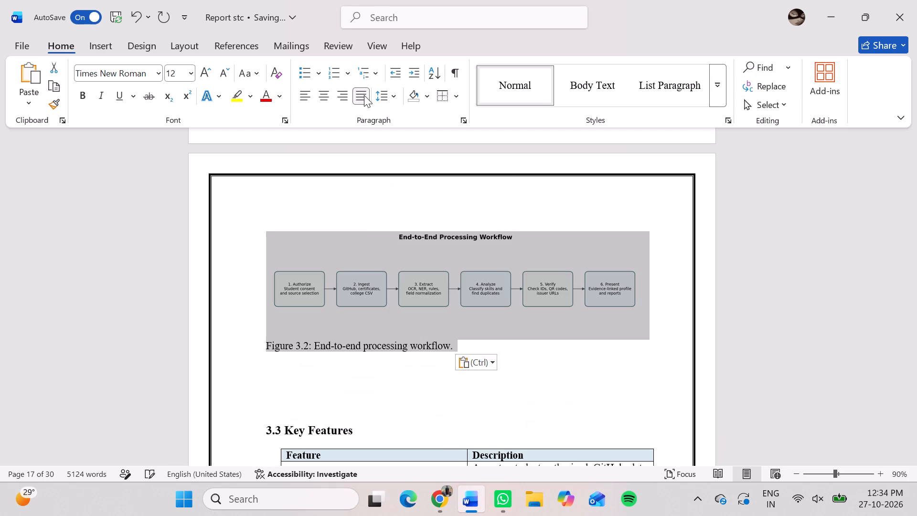
click(363, 92)
click(395, 366)
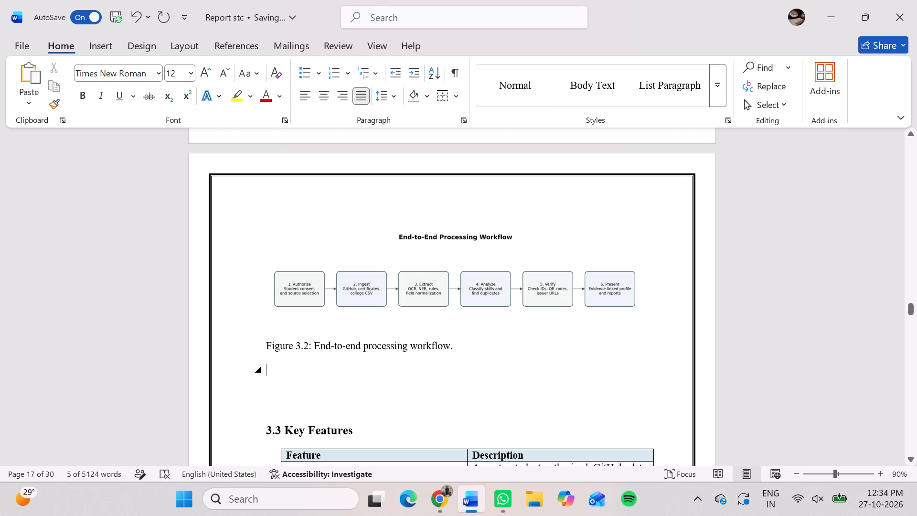
Indent the pasted "Figure 3.2: End-to-end processing workflow." caption with leading spaces so it sits centred under the figure.
click(265, 344)
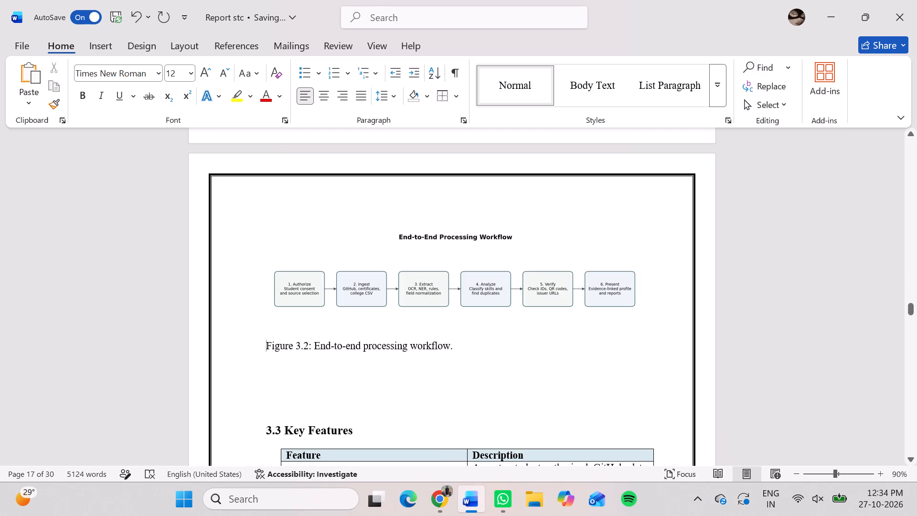
key(space)
key(space)
key(space)
key(space)
key(space)
key(space)
key(space)
key(space)
key(space)
key(space)
key(space)
key(space)
key(space)
key(space)
key(space)
key(space)
key(space)
key(space)
key(space)
key(space)
key(space)
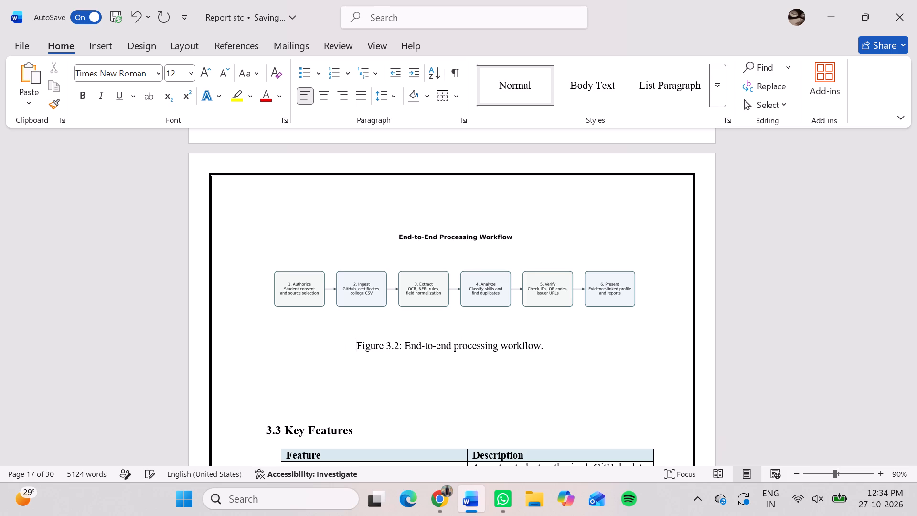
key(space)
Delete two blank lines between the pasted Figure 3.2 caption and the "3.3 Key Features" heading.
scroll(265, 344, down, 4)
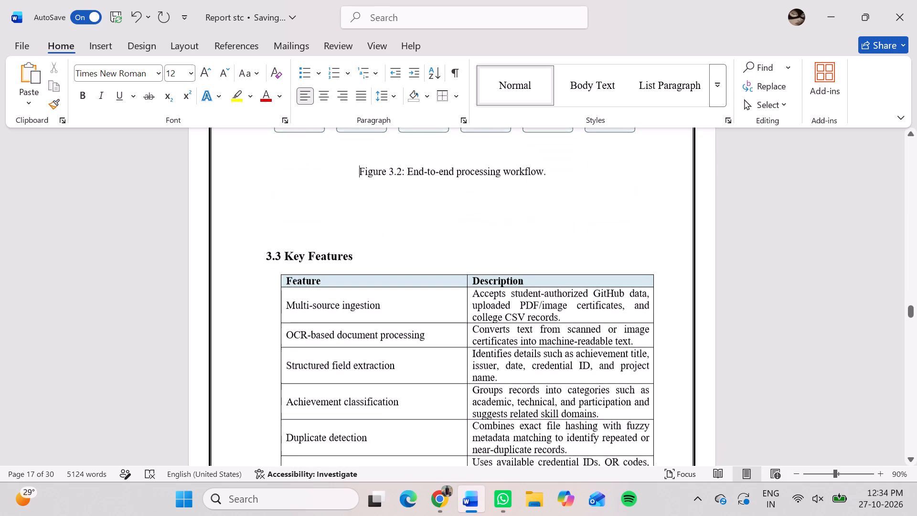
scroll(265, 344, down, 1)
scroll(264, 247, down, 3)
scroll(264, 247, up, 1)
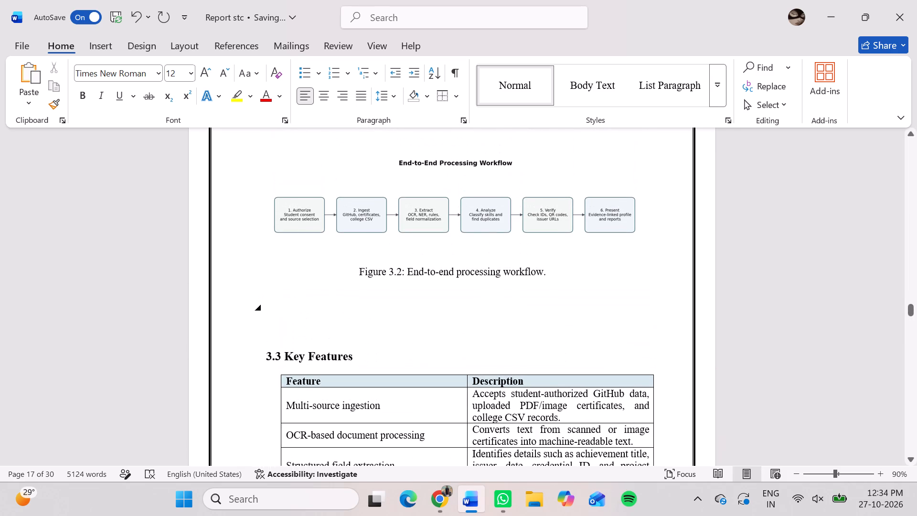
click(264, 323)
key(BackSpace)
key(BackSpace)
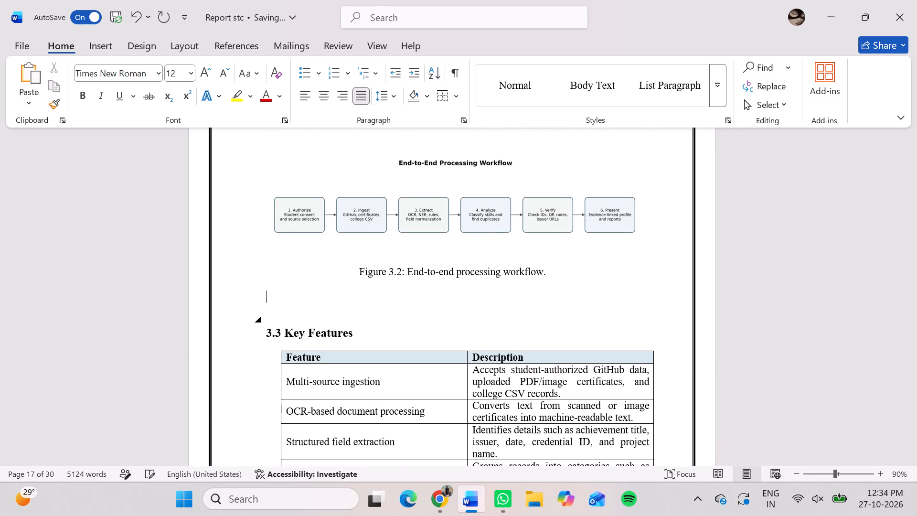
Check the page layout around Figure 3.1, the pasted workflow figure, the Key Features table and section 3.4.
scroll(264, 323, down, 7)
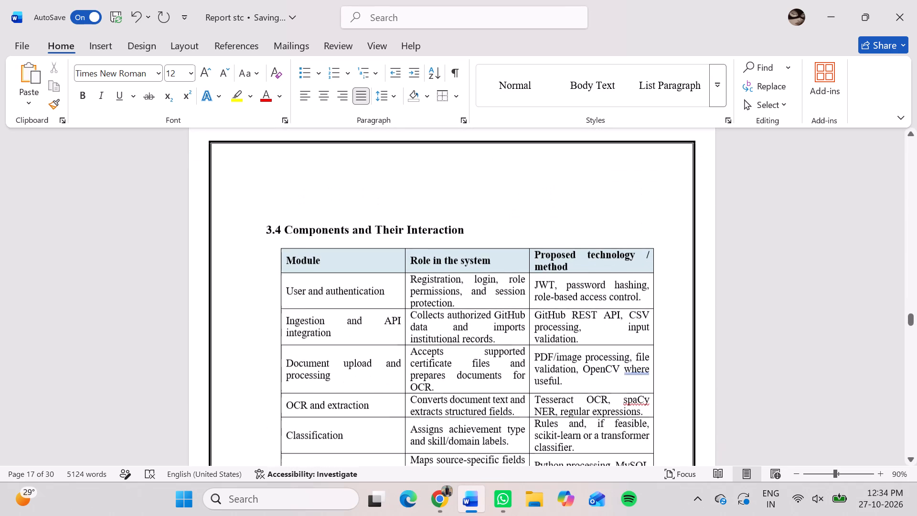
scroll(264, 323, up, 4)
scroll(264, 323, down, 1)
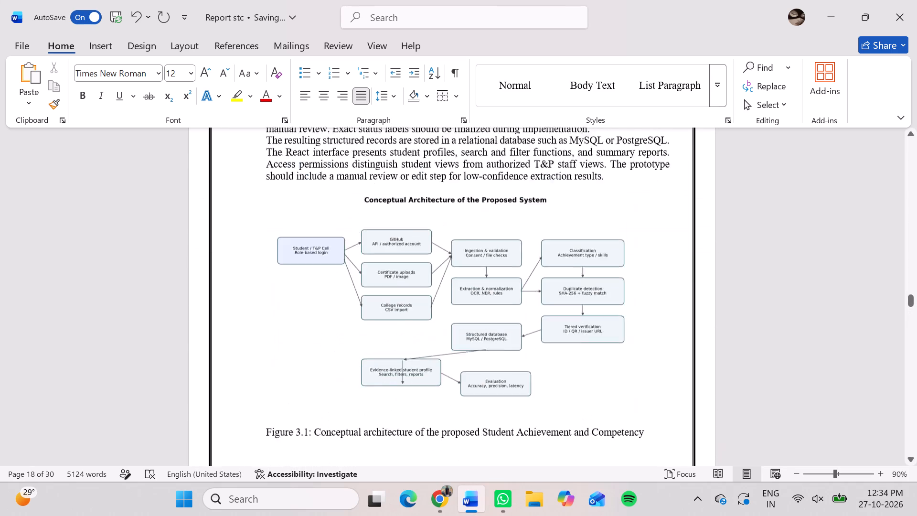
scroll(264, 323, down, 1)
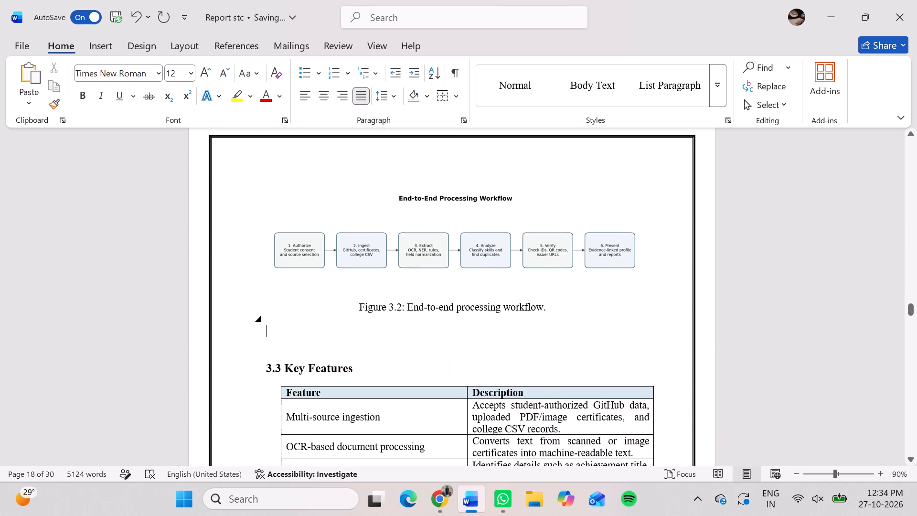
scroll(264, 323, down, 4)
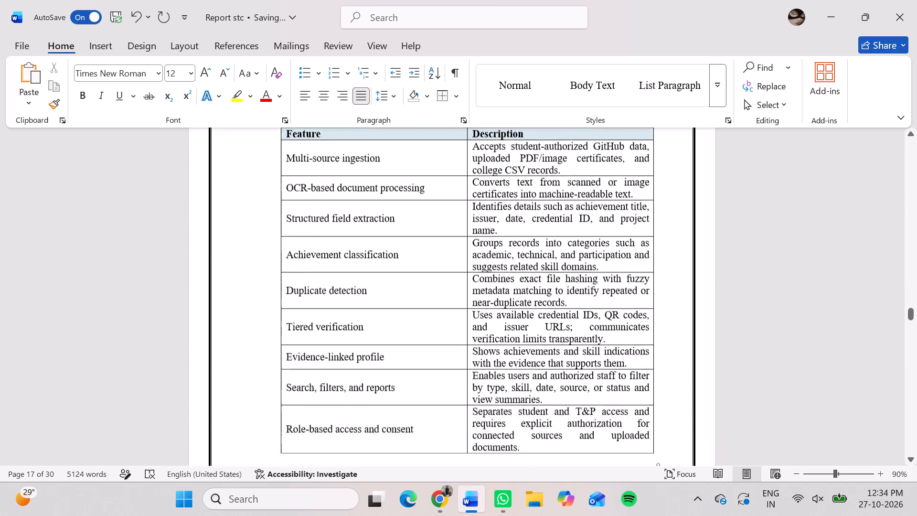
Delete the original End-to-End Processing Workflow figure, its Figure 3.2 caption and the leftover blank lines after section 3.4.
scroll(264, 323, down, 3)
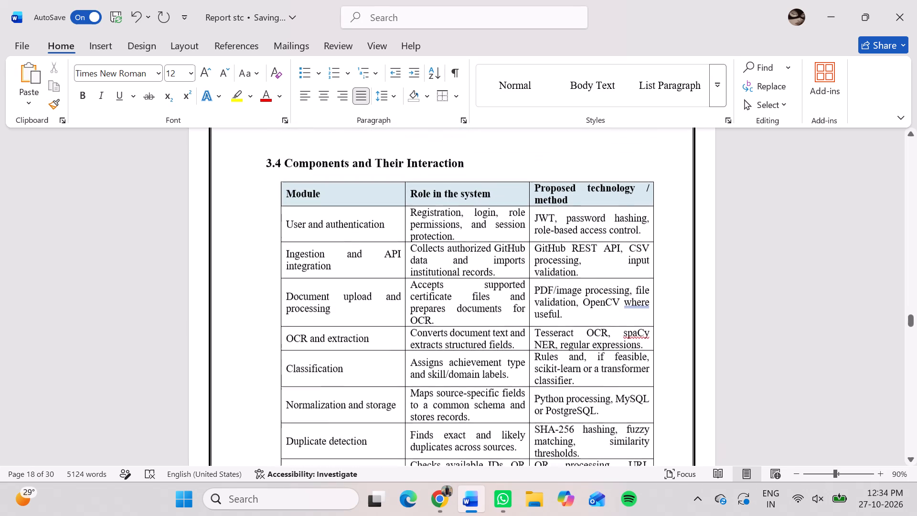
scroll(264, 323, down, 2)
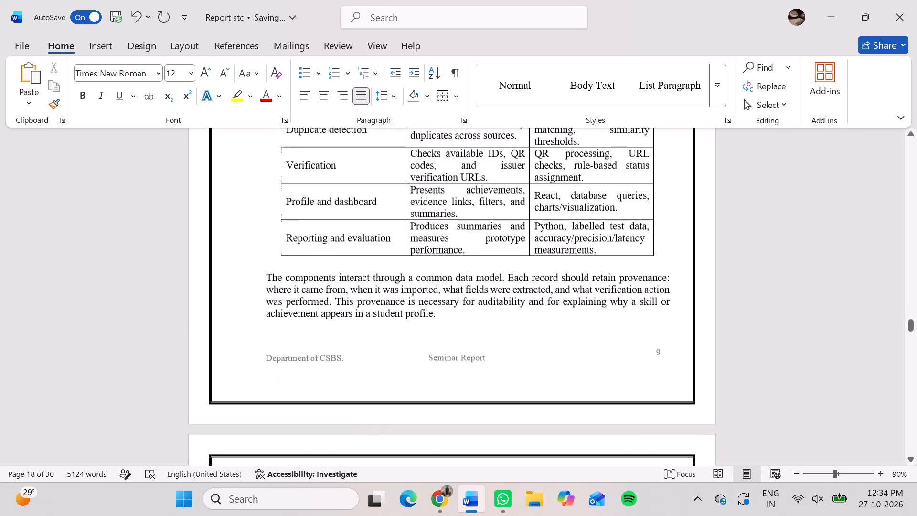
scroll(264, 323, down, 1)
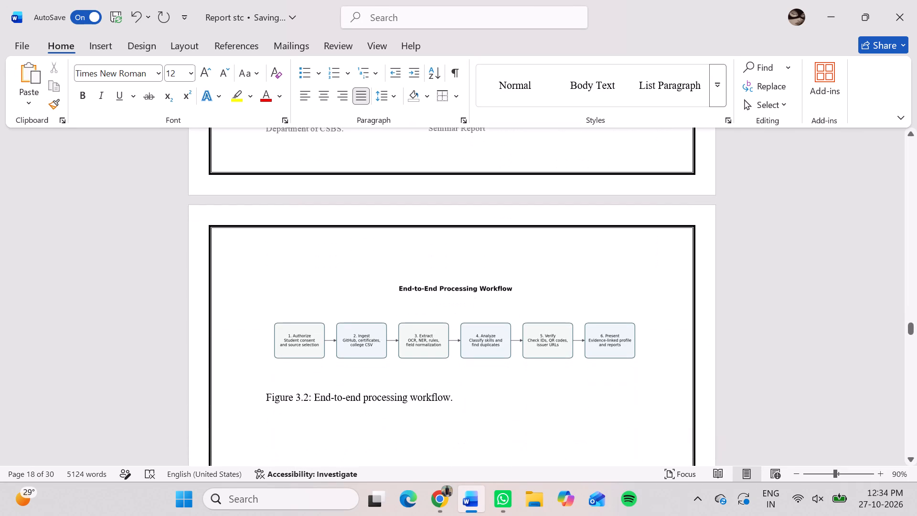
drag(486, 395, 338, 297)
key(BackSpace)
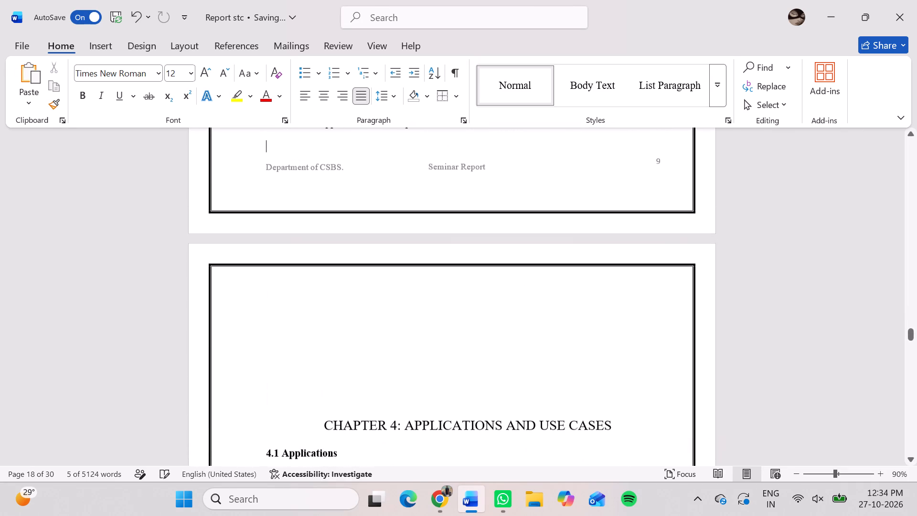
key(BackSpace)
key(BackSpace)
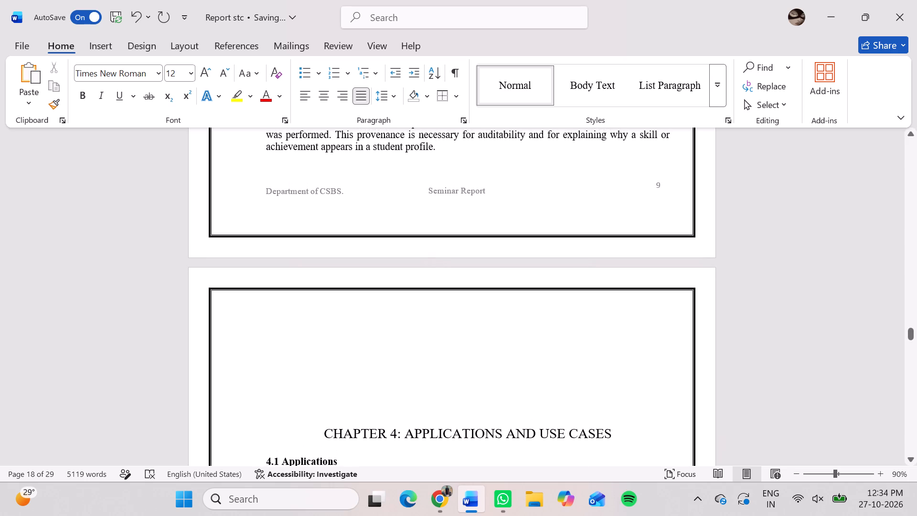
Remove the blank lines above the "CHAPTER 4: APPLICATIONS AND USE CASES" heading so it starts at the top of its own page.
click(313, 430)
key(BackSpace)
key(BackSpace)
key(BackSpace)
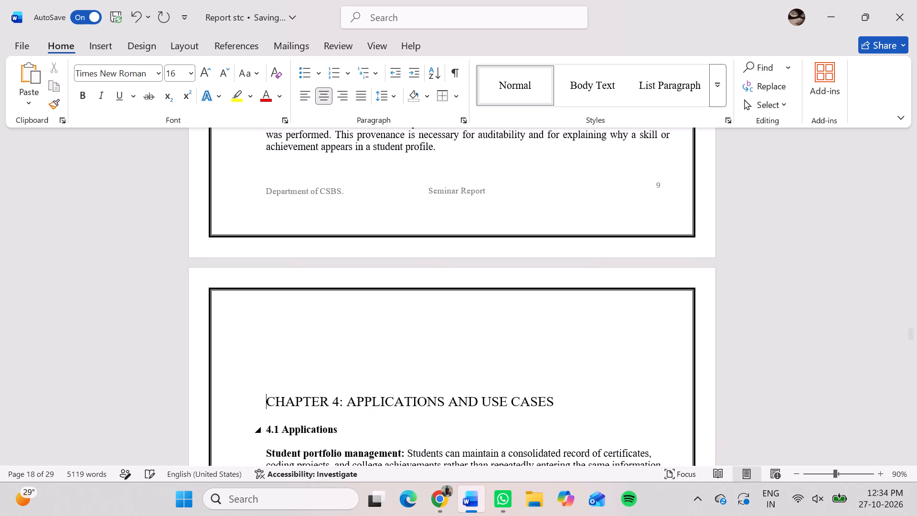
key(BackSpace)
key(BackSpace)
key(BackSpace)
key(BackSpace)
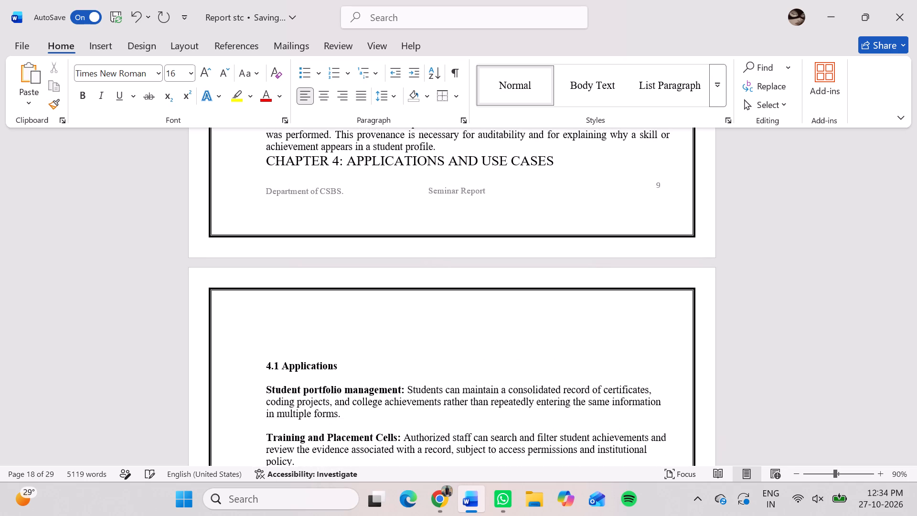
key(Return)
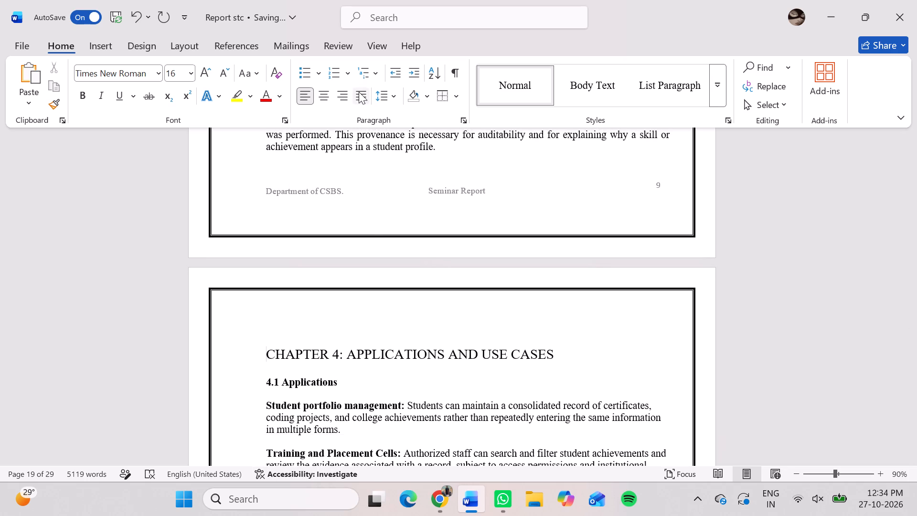
Centre the "CHAPTER 4: APPLICATIONS AND USE CASES" heading and make it bold.
click(359, 92)
click(329, 94)
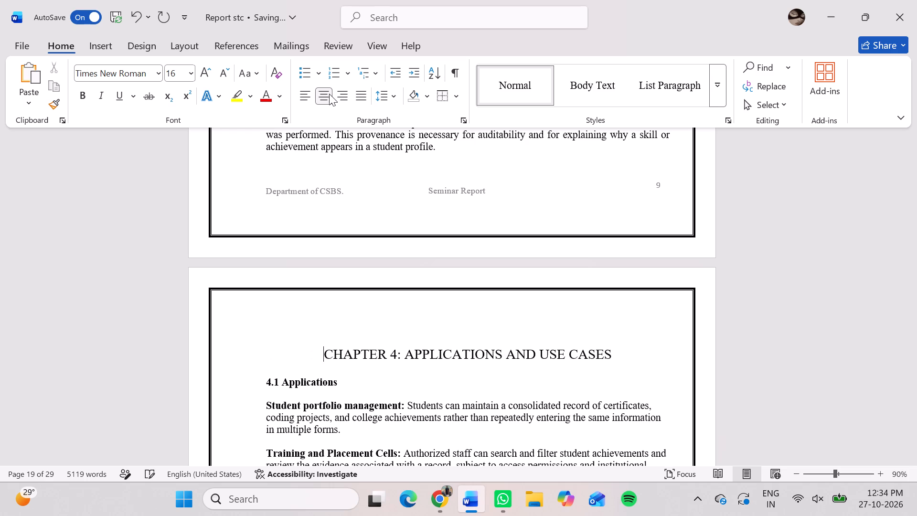
drag(322, 352, 632, 336)
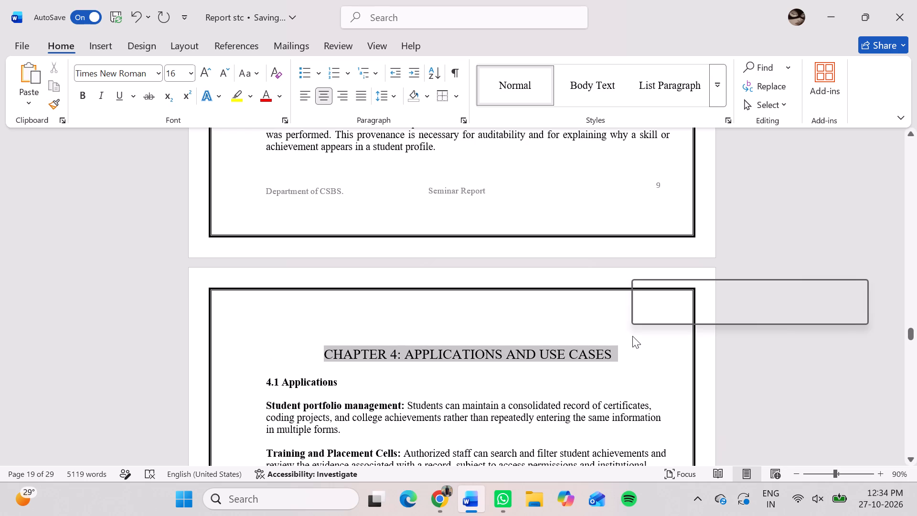
click(638, 310)
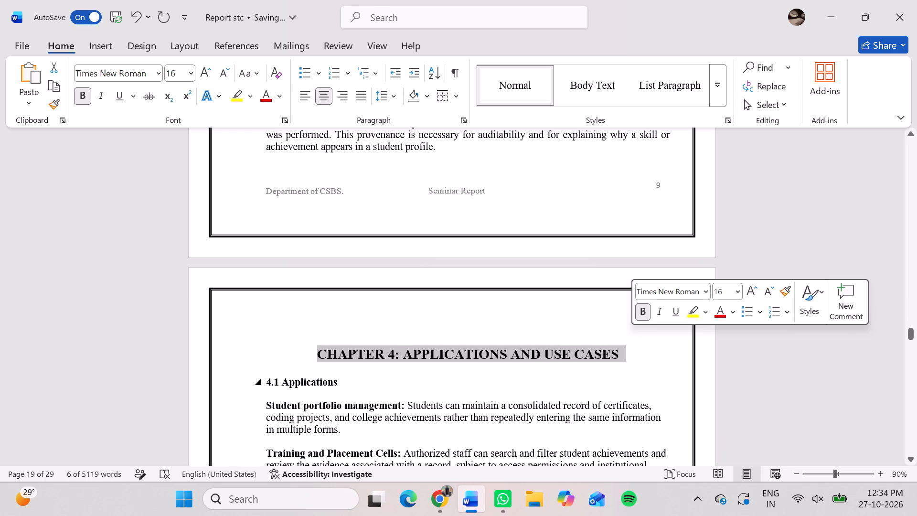
Set the "4.1 Applications" heading to font size 14.
drag(363, 383, 261, 374)
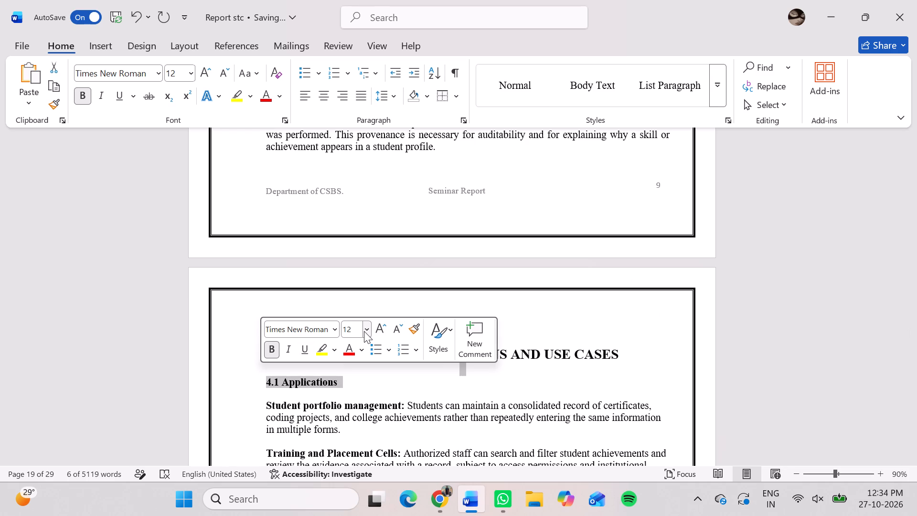
click(364, 331)
click(355, 131)
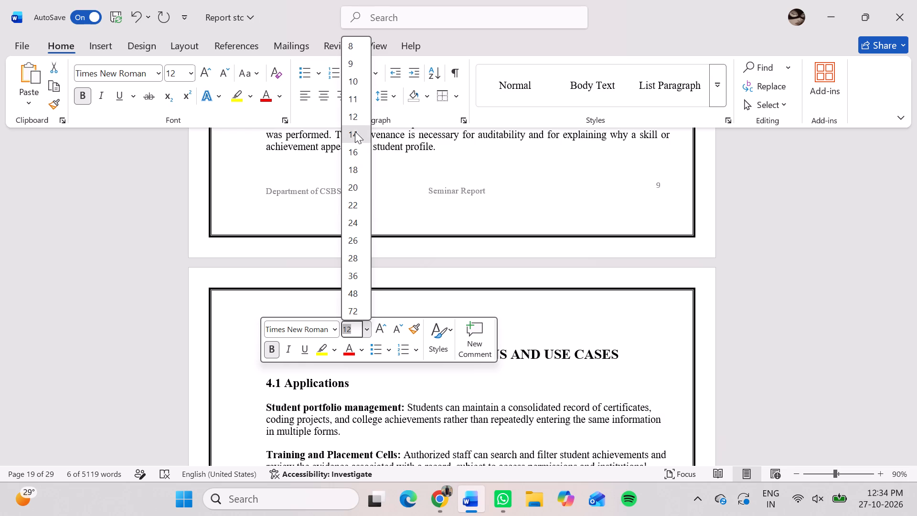
Set the "4.2 Real-World Use Cases" heading to font size 14.
scroll(426, 297, down, 3)
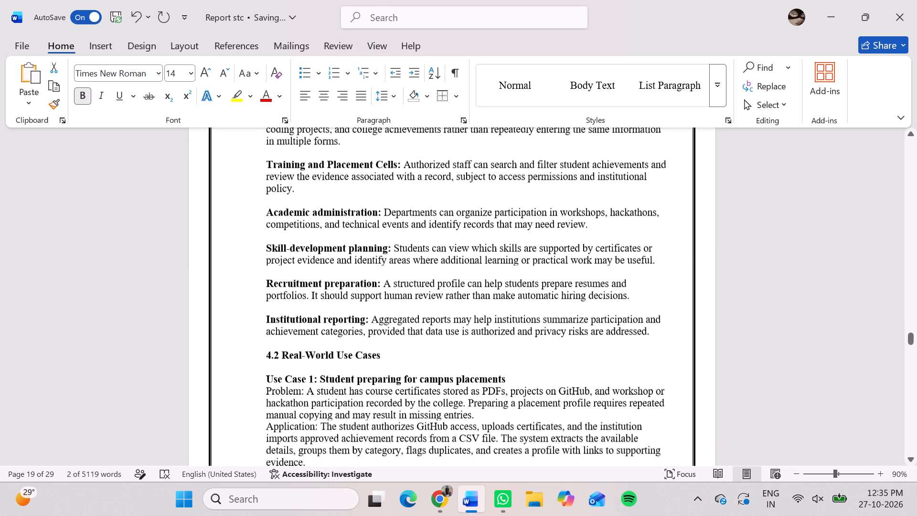
scroll(426, 297, down, 1)
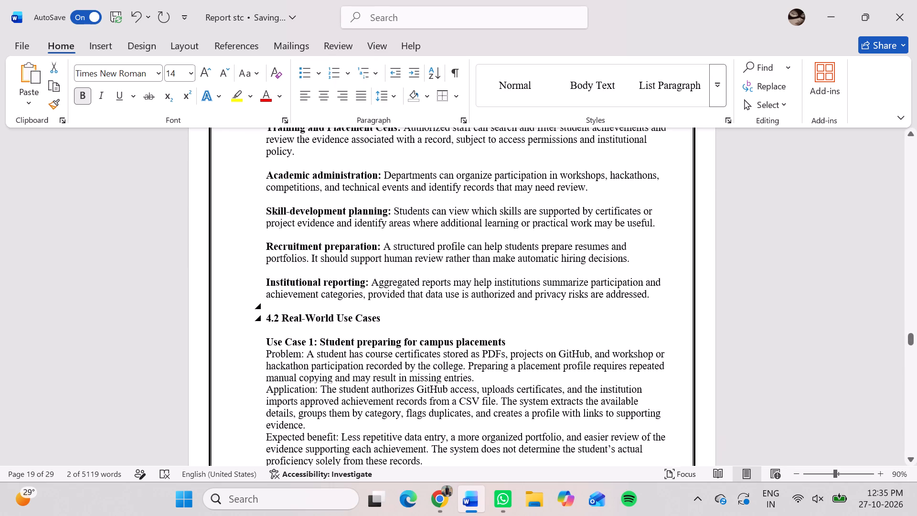
drag(387, 315, 254, 314)
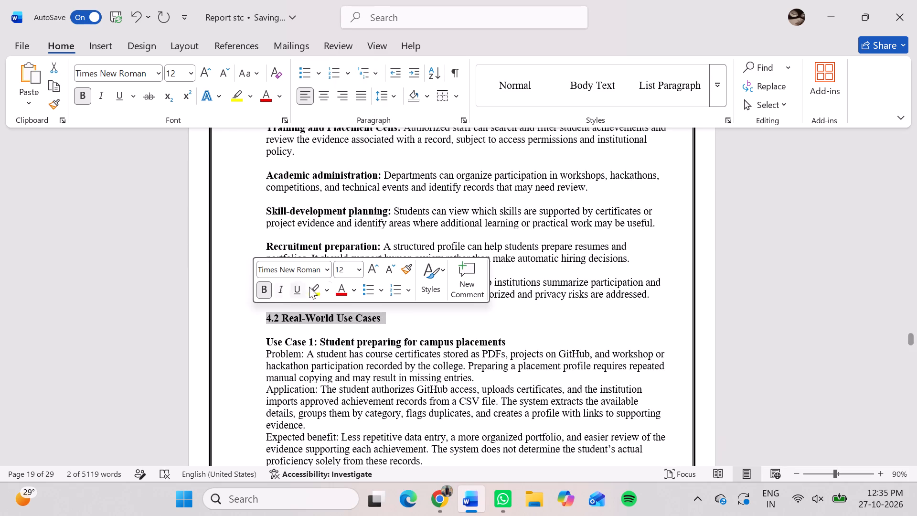
click(356, 264)
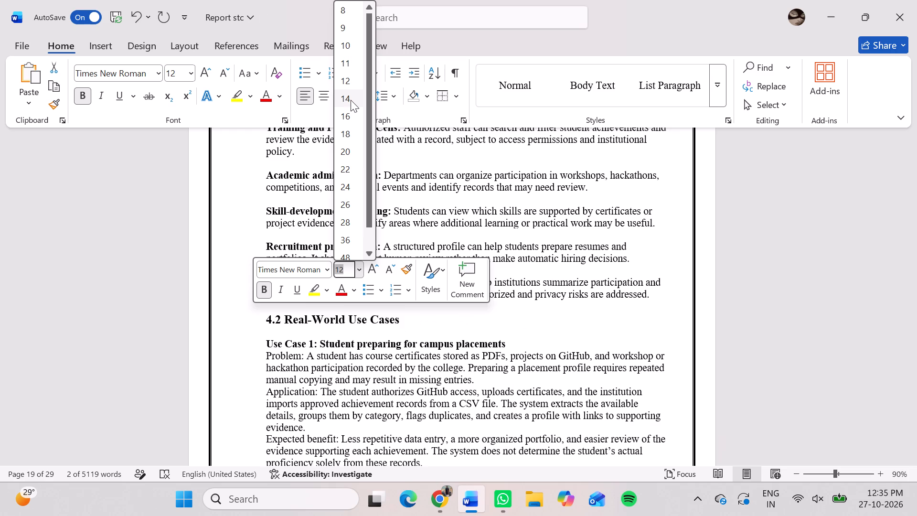
click(351, 98)
Set the "4.3 Benefits to Industry and Business" heading to font size 14.
scroll(454, 303, down, 3)
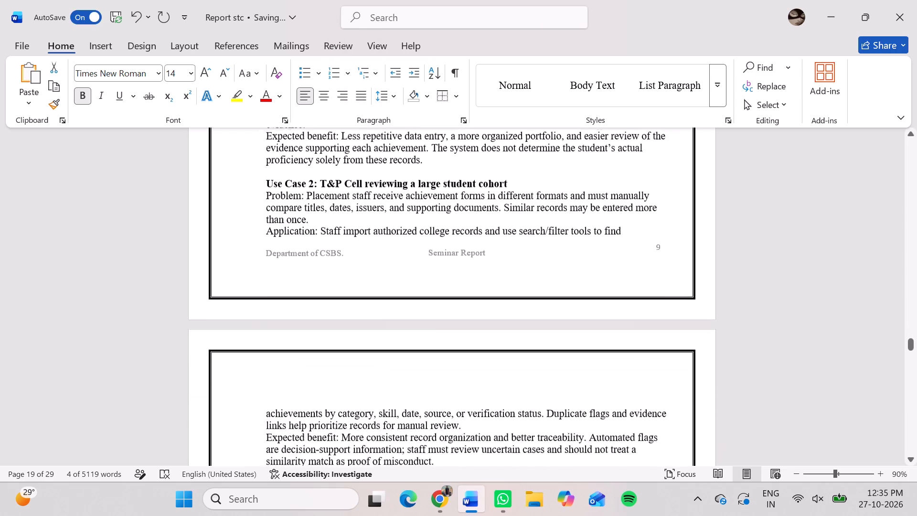
scroll(454, 303, down, 2)
drag(445, 307, 440, 309)
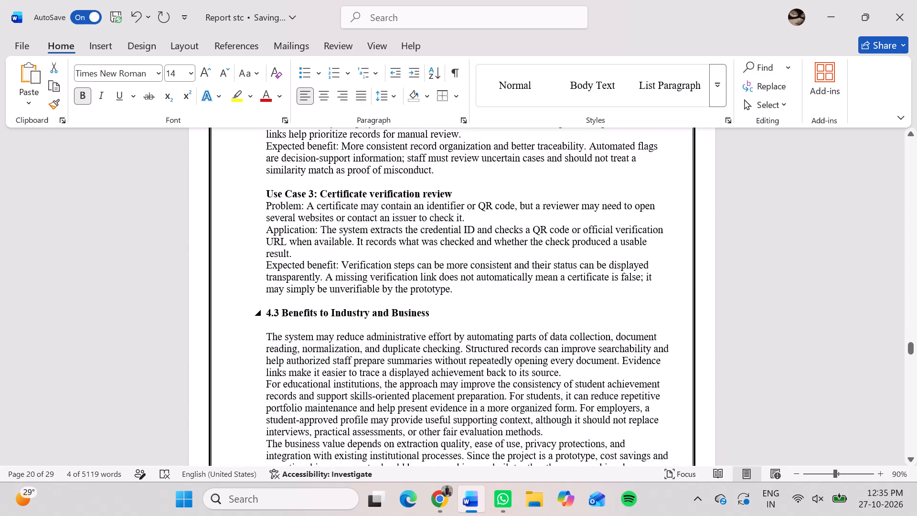
drag(440, 309, 265, 313)
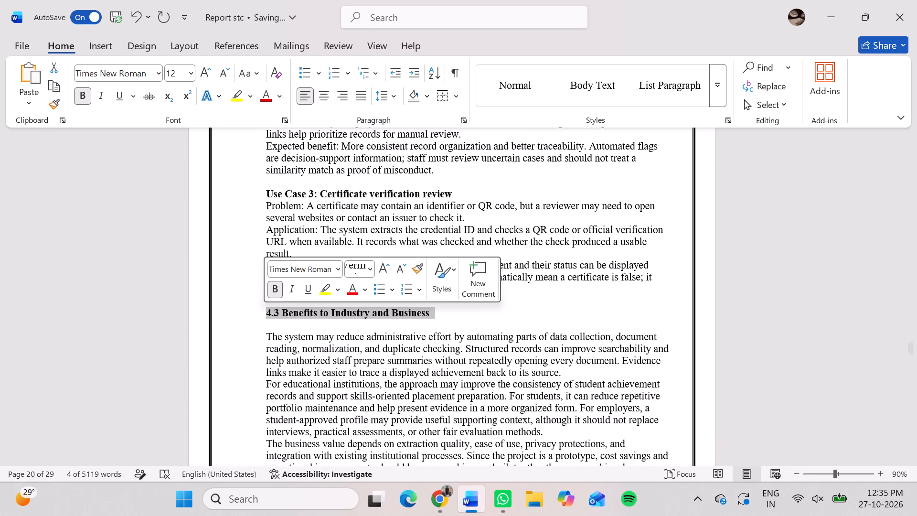
click(366, 268)
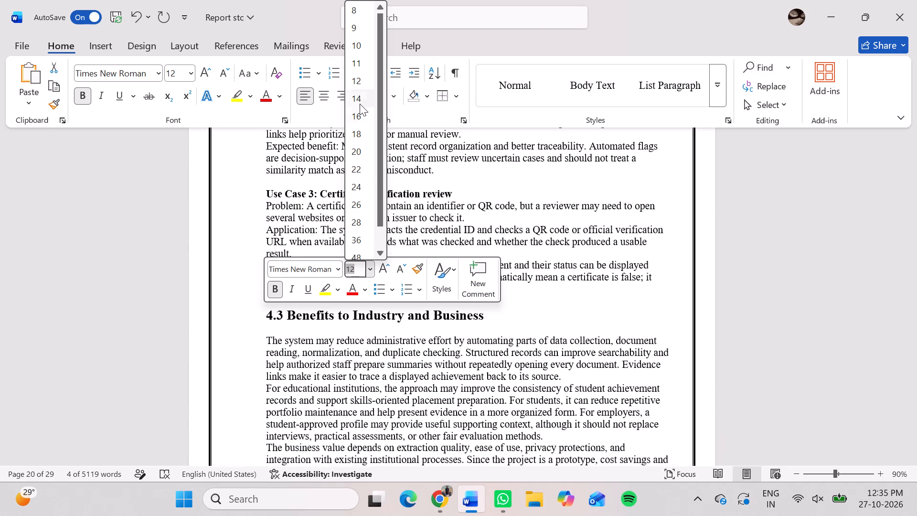
click(360, 103)
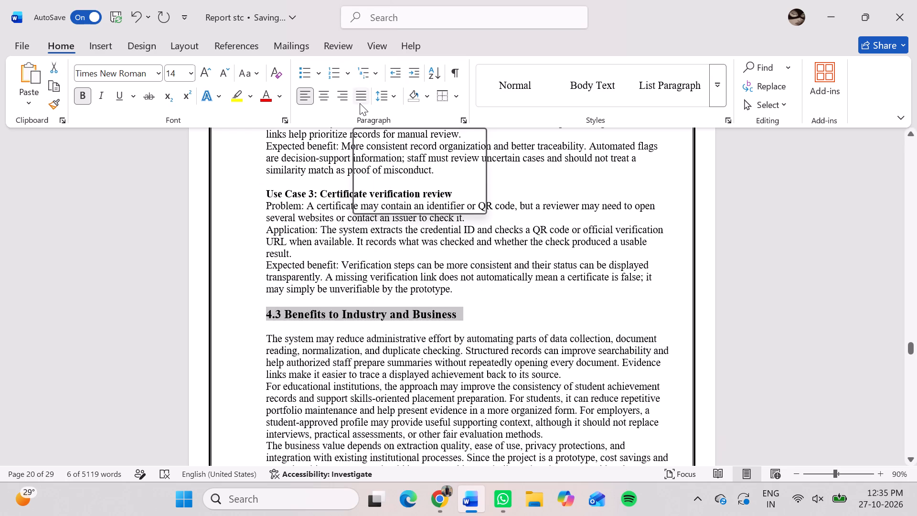
Justify all Chapter 4 text from below the 4.1 Applications heading through the end of section 4.3.
scroll(367, 243, down, 2)
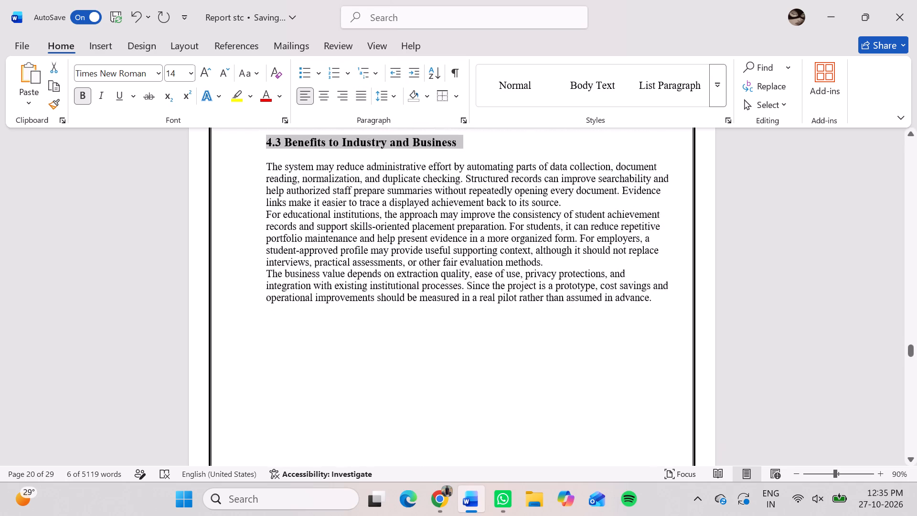
scroll(367, 243, down, 2)
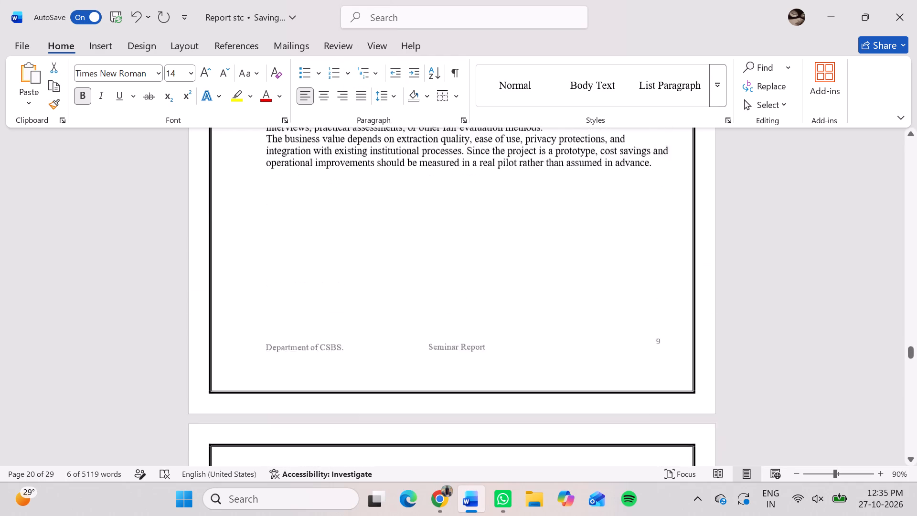
drag(661, 223, 315, 135)
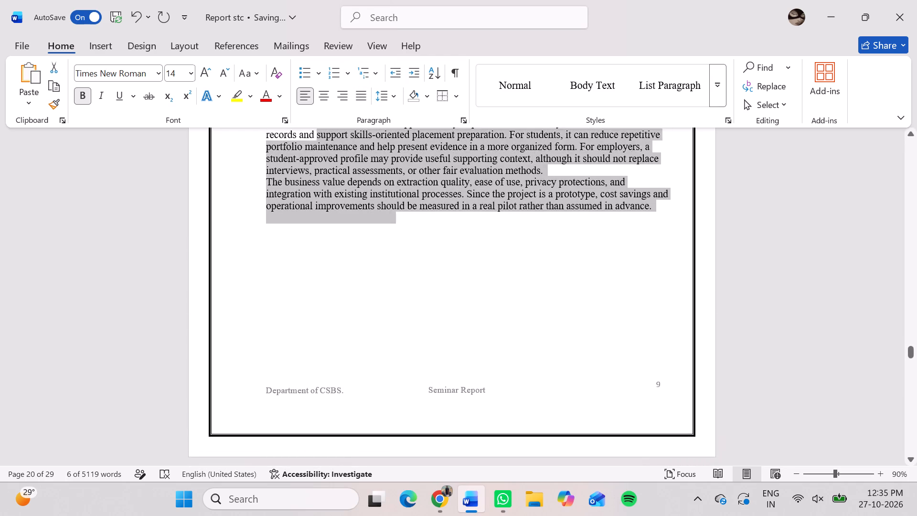
drag(315, 135, 309, 98)
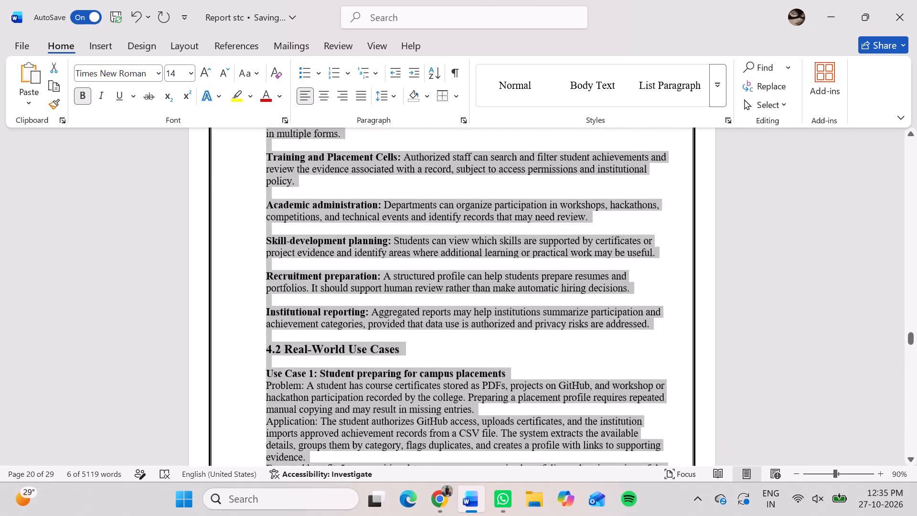
drag(309, 98, 307, 477)
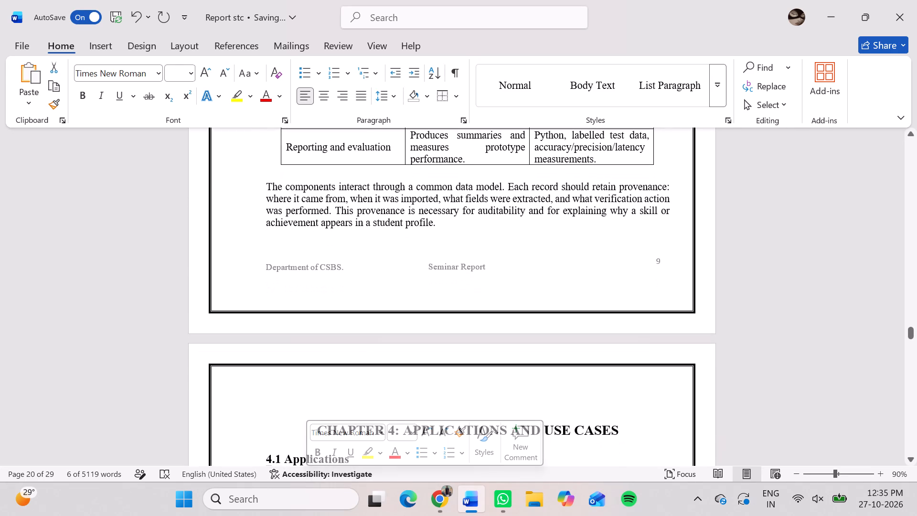
click(356, 93)
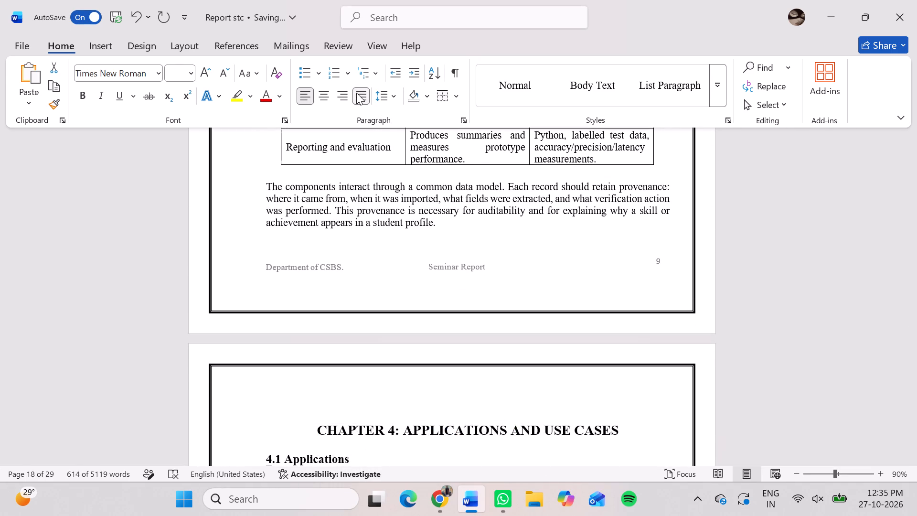
Apply justified alignment to the "4.1 Applications" heading.
scroll(385, 207, down, 2)
drag(354, 263, 347, 261)
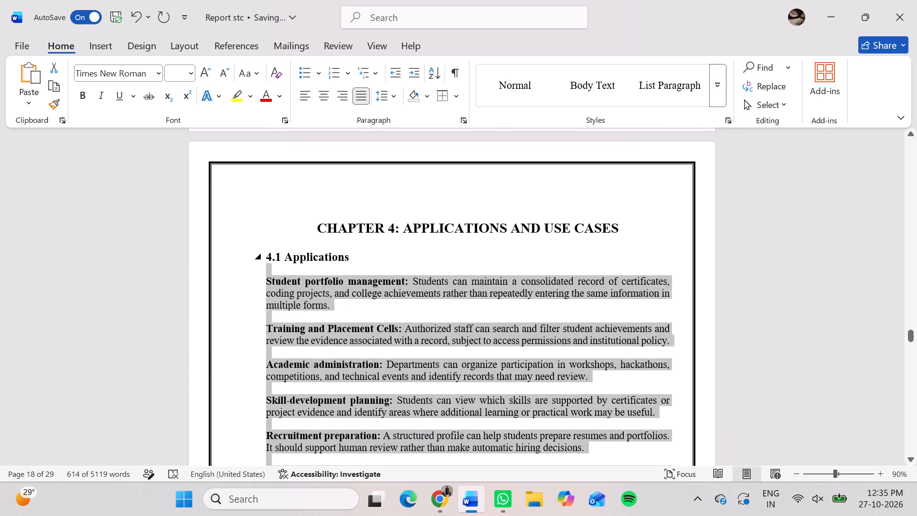
drag(347, 261, 256, 249)
click(357, 89)
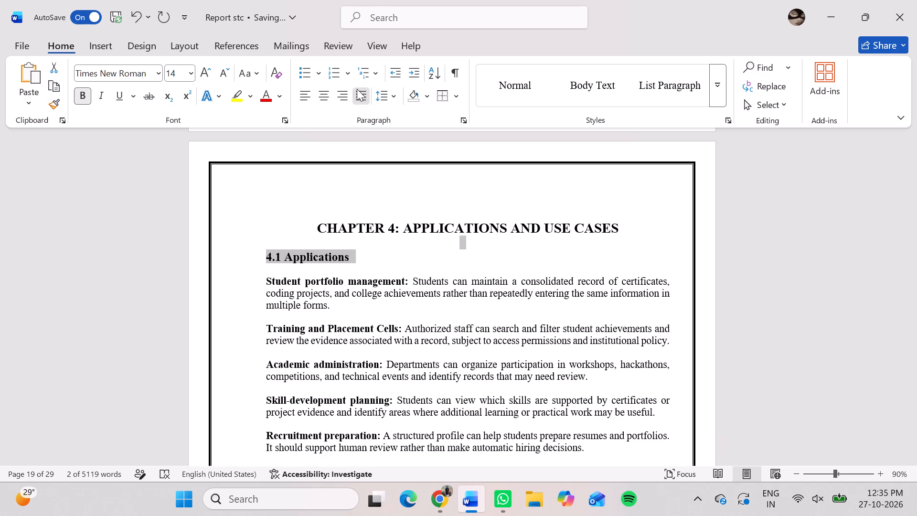
click(260, 195)
Set the "5.1 Advantages" heading in Chapter 5 to font size 14.
scroll(260, 195, down, 2)
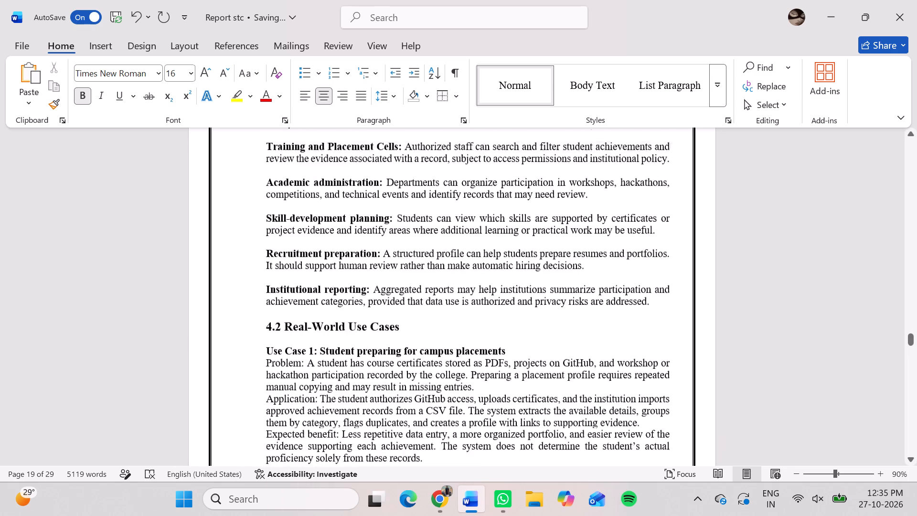
scroll(260, 195, down, 4)
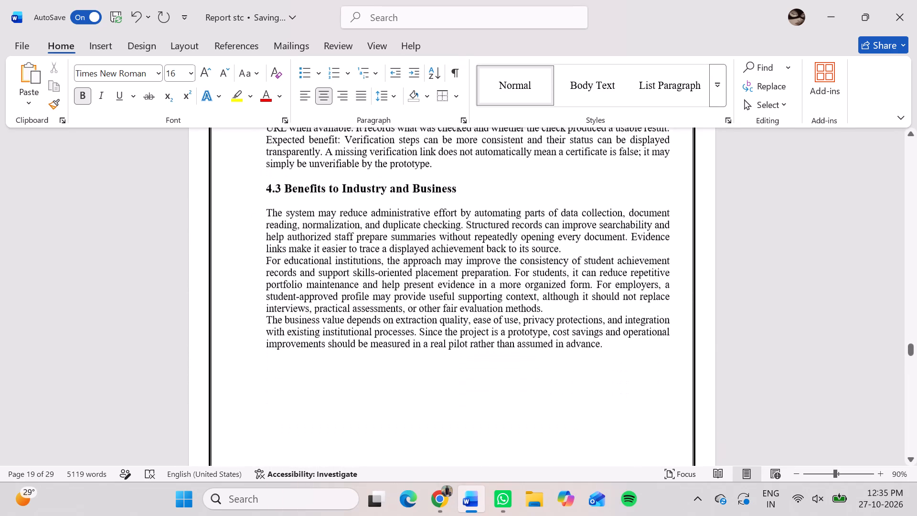
scroll(260, 195, down, 3)
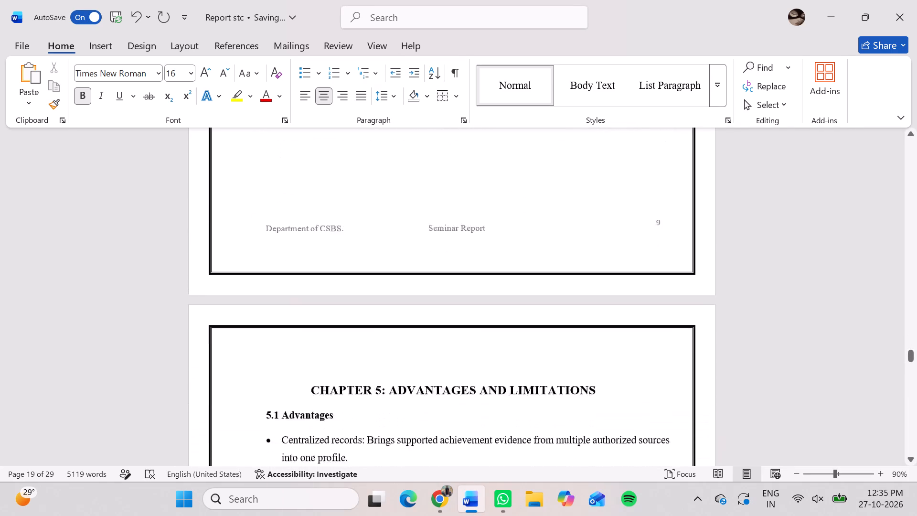
scroll(260, 195, down, 1)
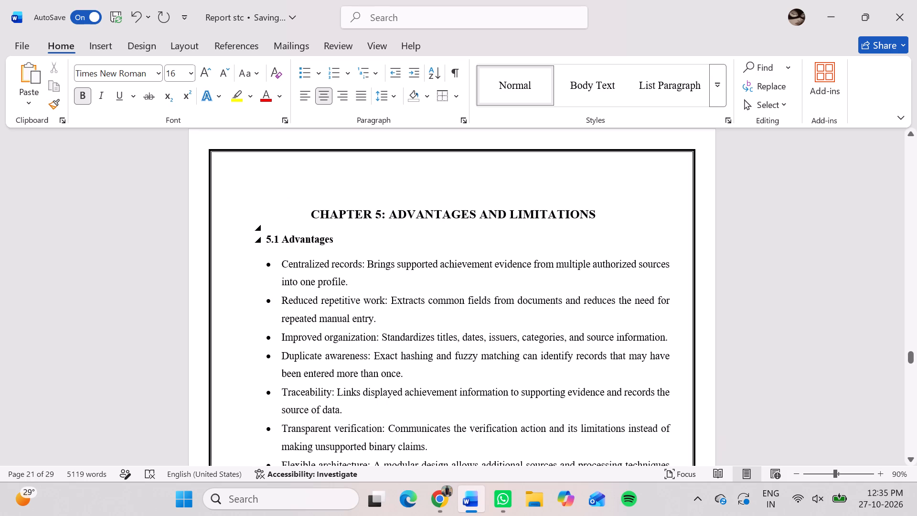
drag(346, 242, 263, 246)
drag(263, 246, 260, 236)
click(365, 193)
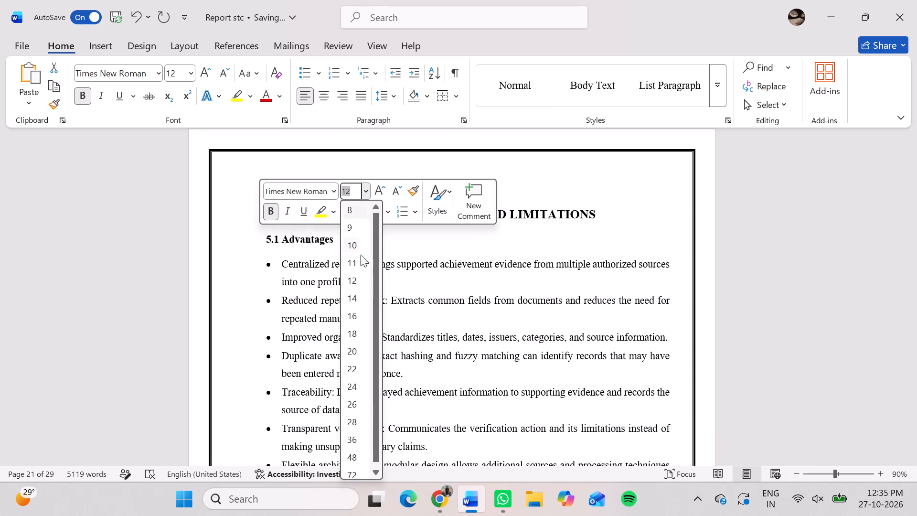
click(359, 296)
Set the "5.2 Limitations" heading to font size 14.
scroll(359, 296, down, 2)
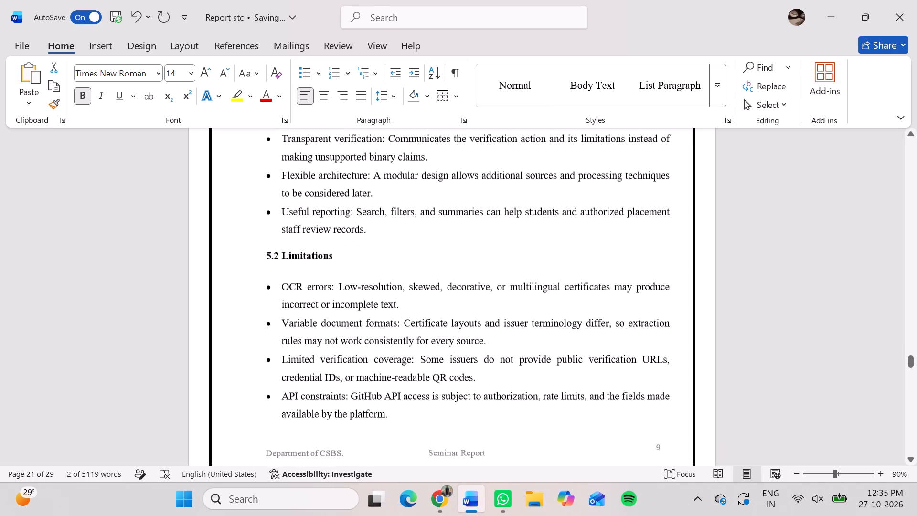
scroll(359, 296, down, 1)
drag(346, 255, 261, 253)
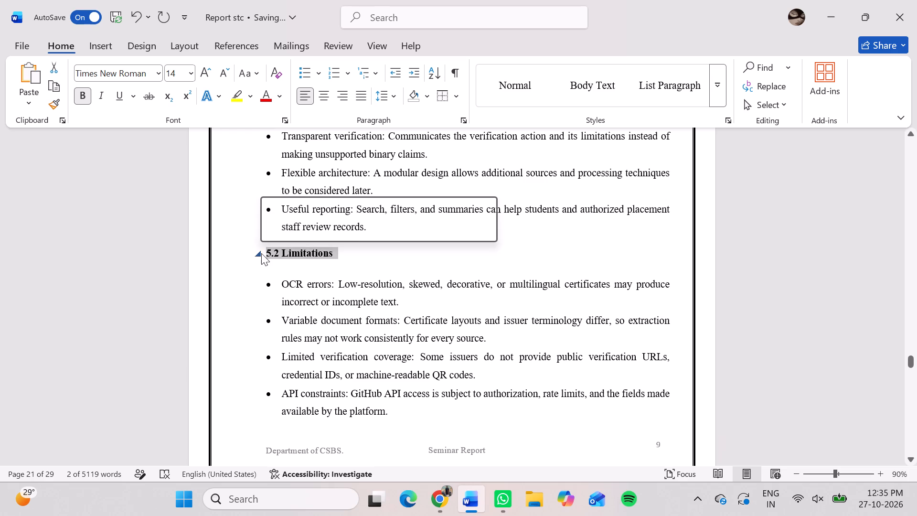
click(364, 207)
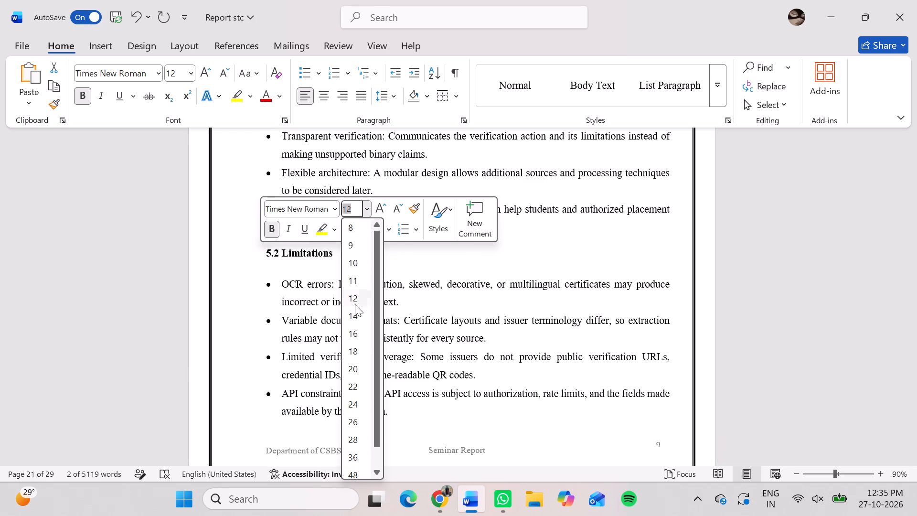
click(355, 311)
scroll(355, 311, down, 4)
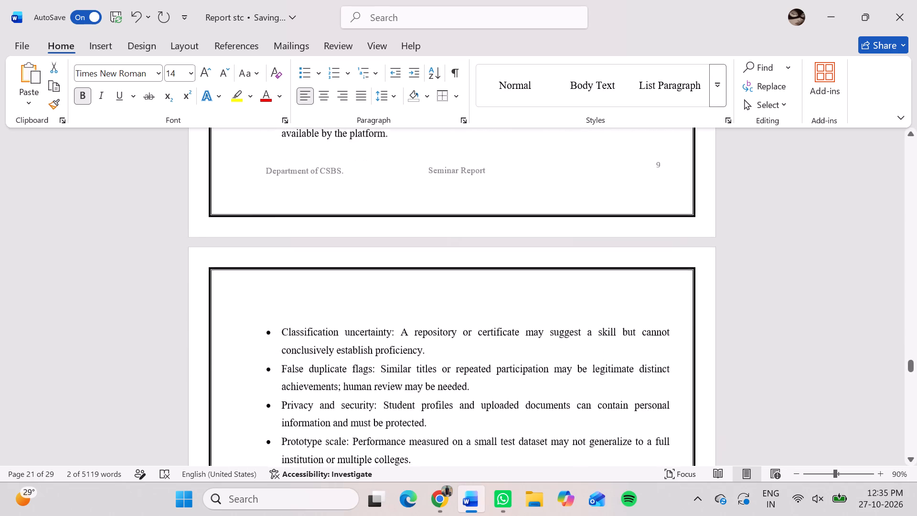
Set the "5.3 Challenges" heading to font size 14.
scroll(355, 311, down, 2)
drag(350, 273, 274, 265)
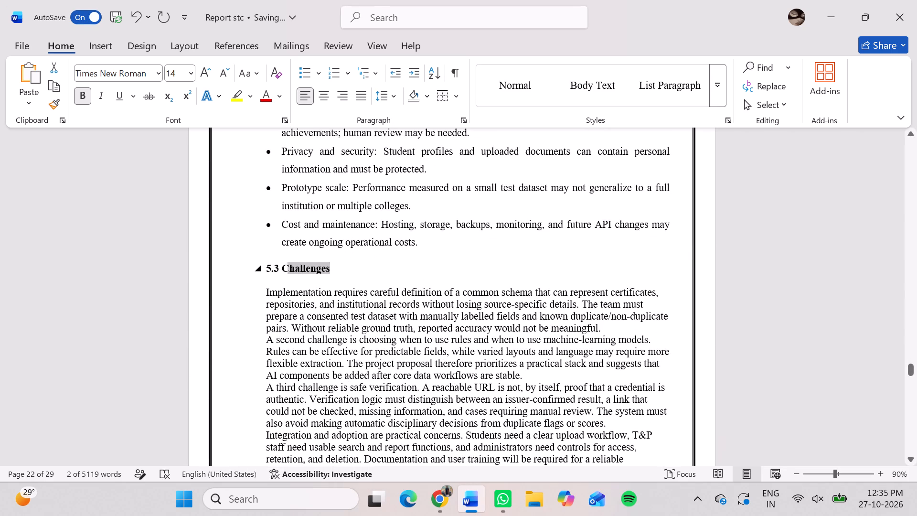
drag(274, 265, 258, 267)
drag(363, 220, 351, 280)
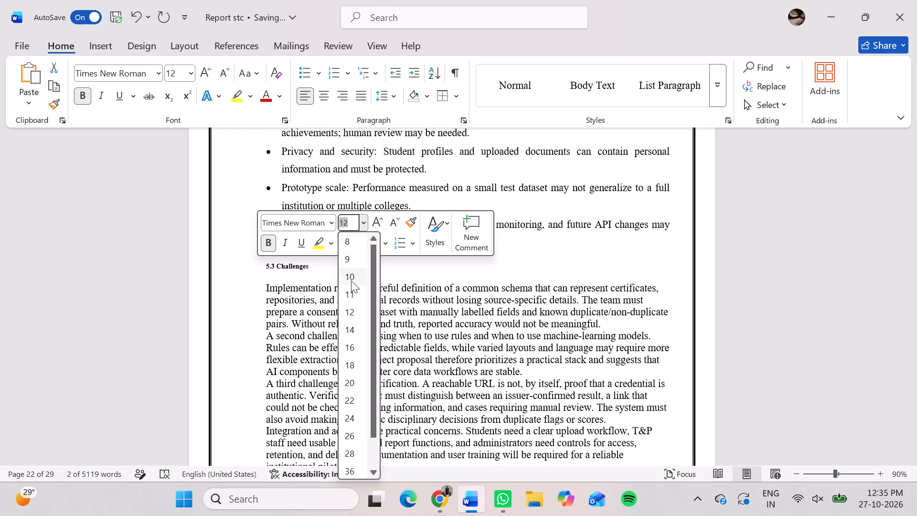
drag(351, 280, 353, 327)
click(353, 327)
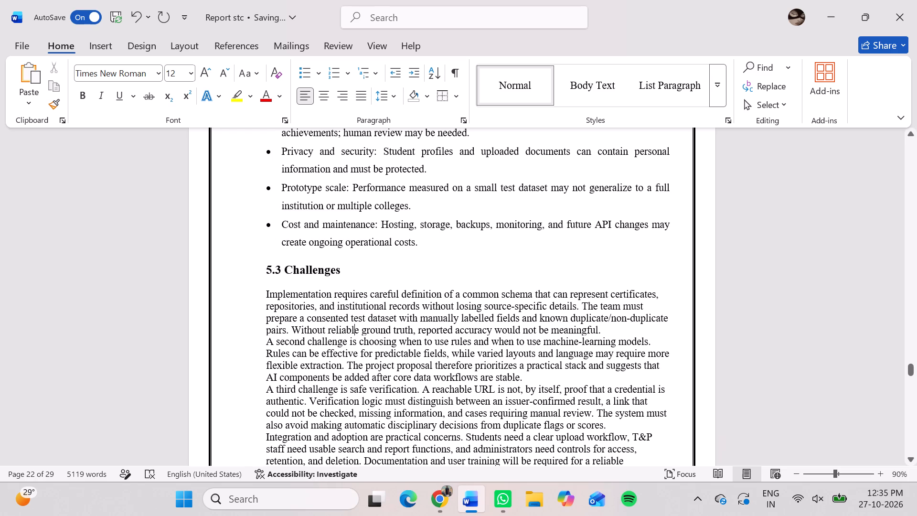
click(352, 261)
click(347, 268)
Justify all Chapter 5 content from the "5.1 Advantages" heading through the end of the Aspect comparison table.
scroll(347, 268, down, 6)
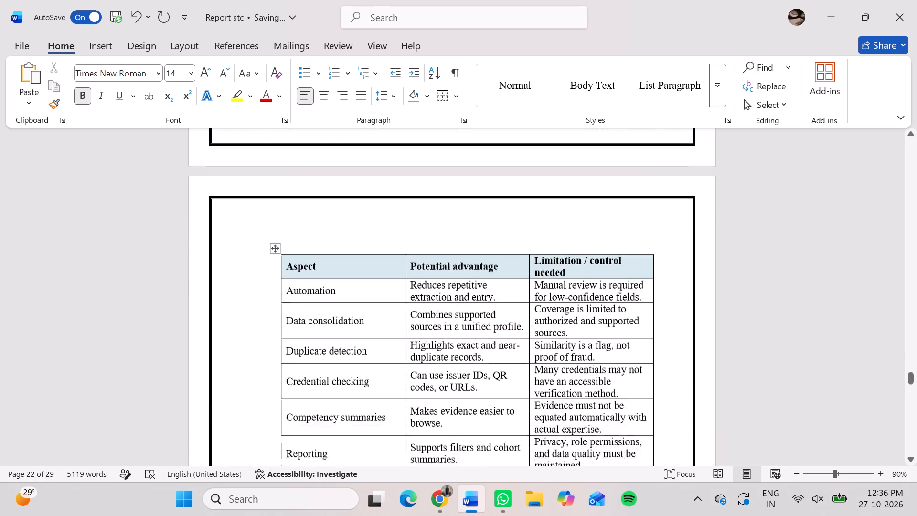
scroll(347, 268, up, 1)
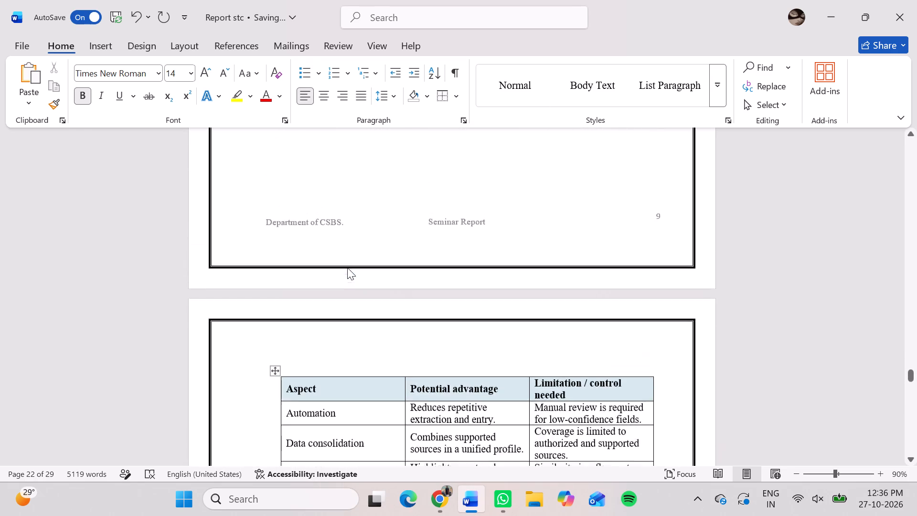
scroll(347, 268, up, 1)
scroll(347, 268, down, 1)
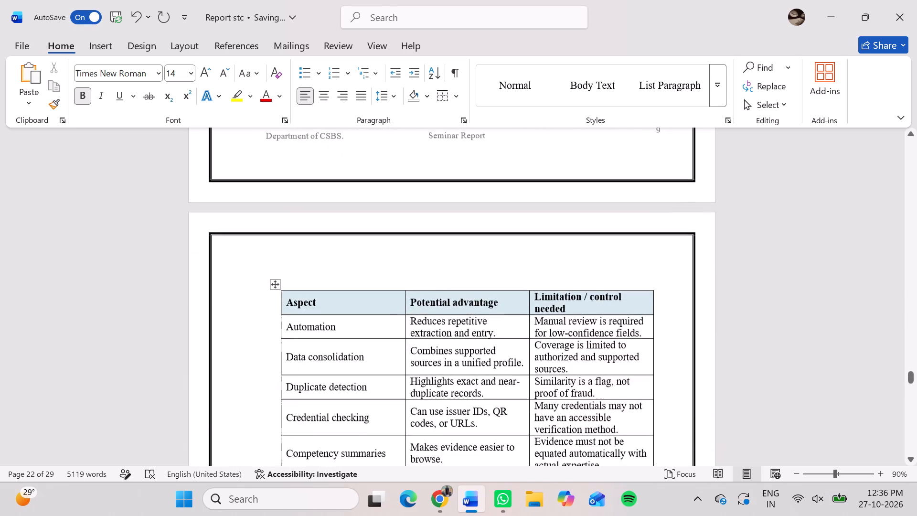
scroll(347, 268, down, 1)
scroll(347, 268, up, 1)
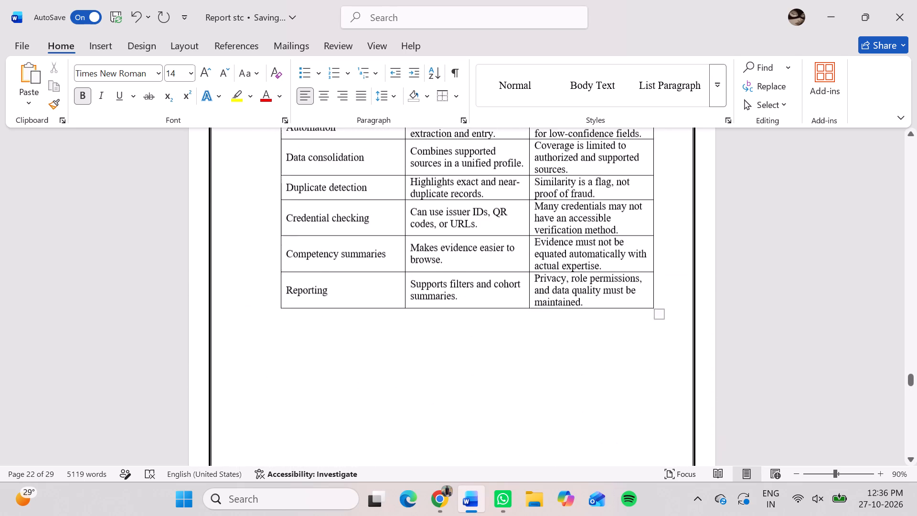
drag(639, 361, 273, 181)
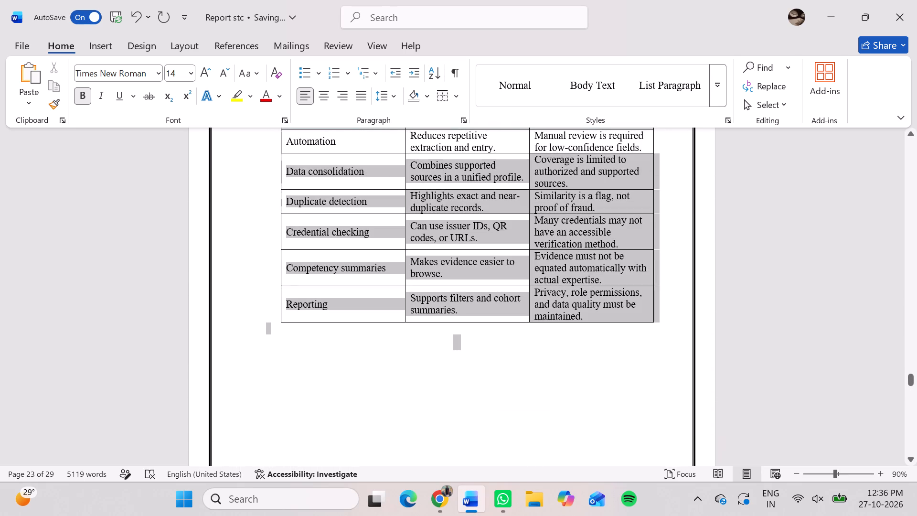
drag(273, 181, 260, 118)
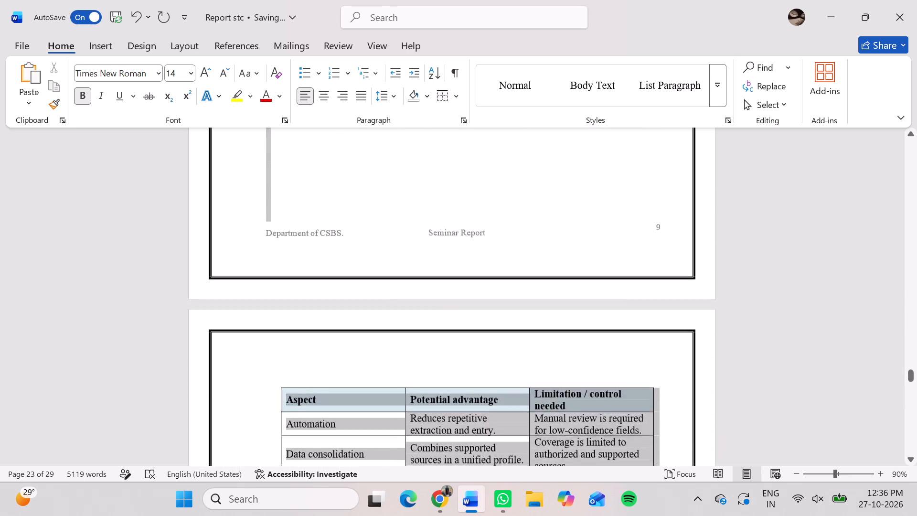
drag(260, 118, 292, 217)
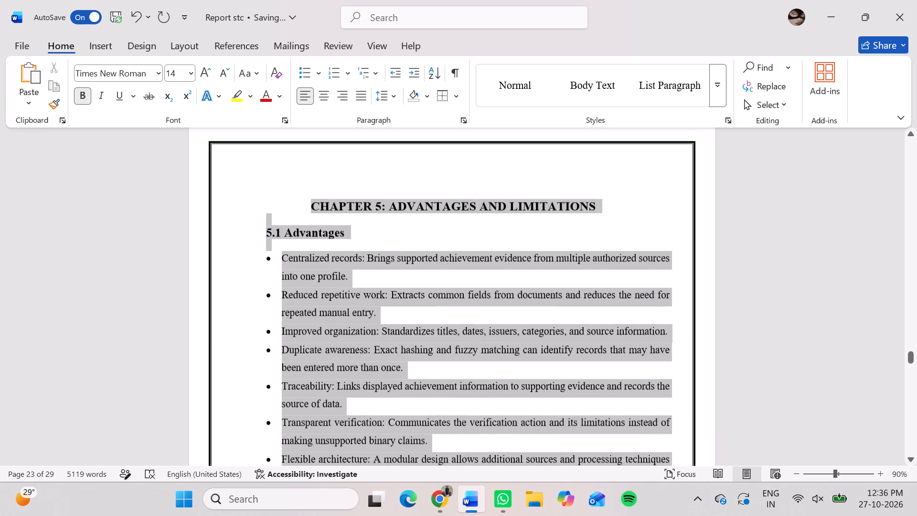
drag(292, 217, 261, 230)
click(364, 95)
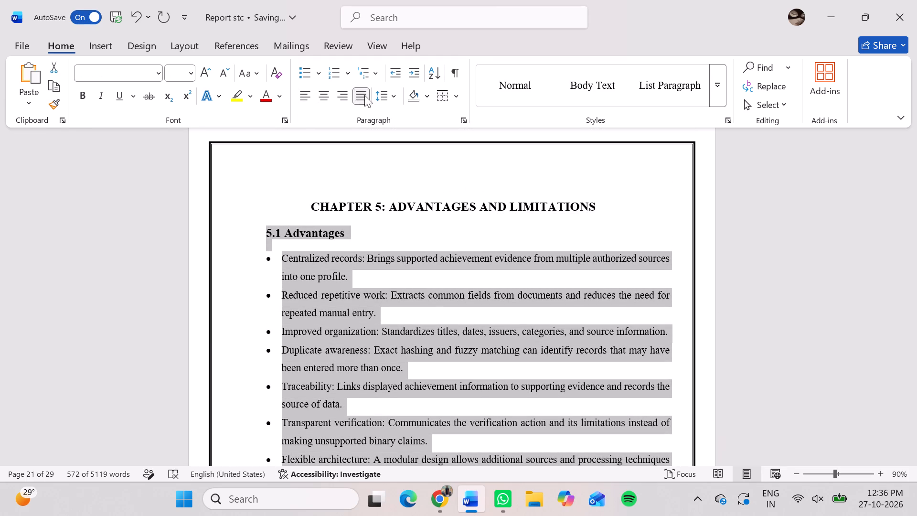
click(360, 96)
click(421, 277)
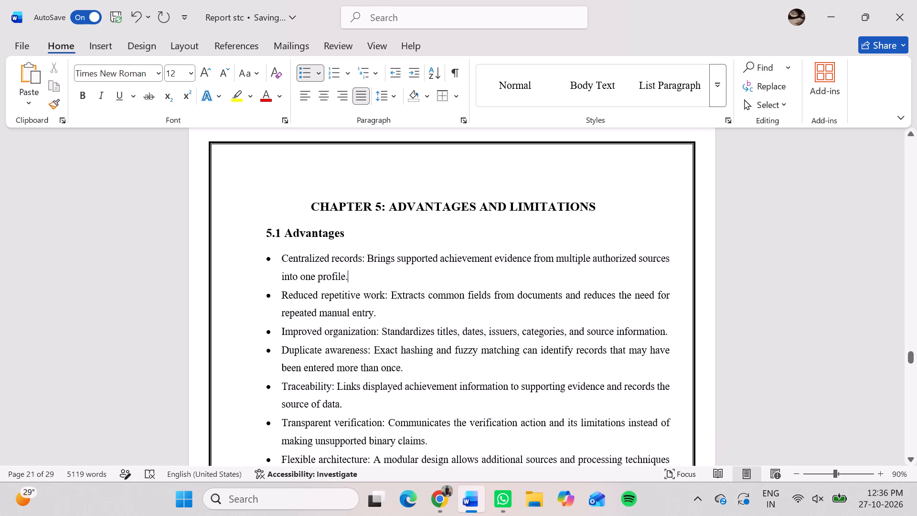
Insert two blank lines between the section 5.3 text and the Aspect comparison table.
scroll(421, 277, down, 7)
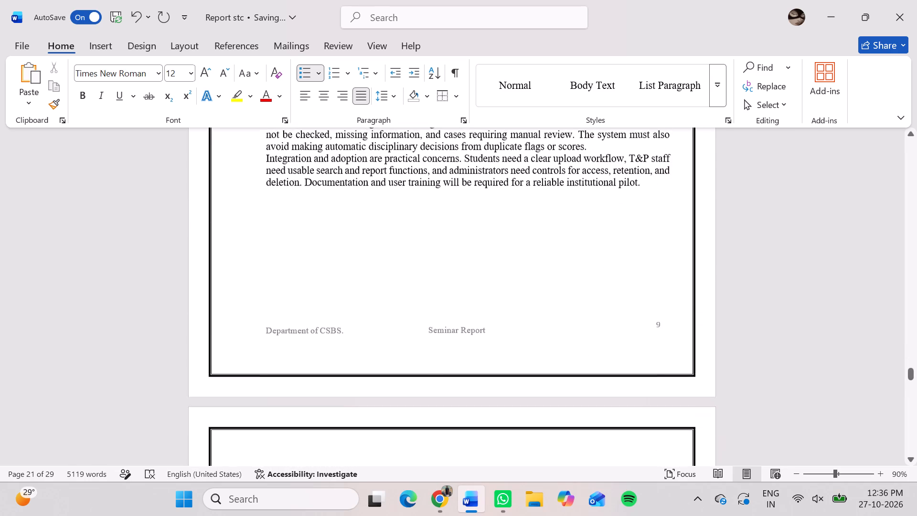
scroll(421, 277, down, 4)
scroll(421, 277, up, 1)
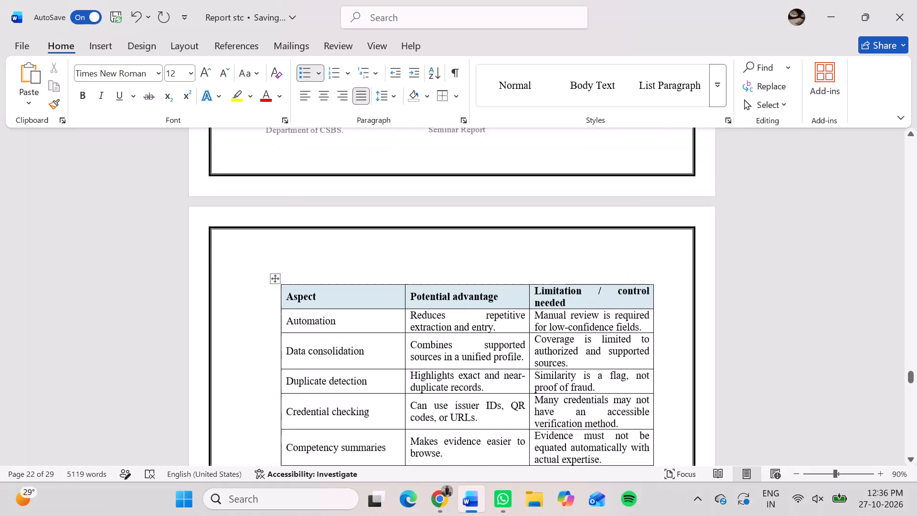
scroll(421, 277, up, 2)
click(407, 317)
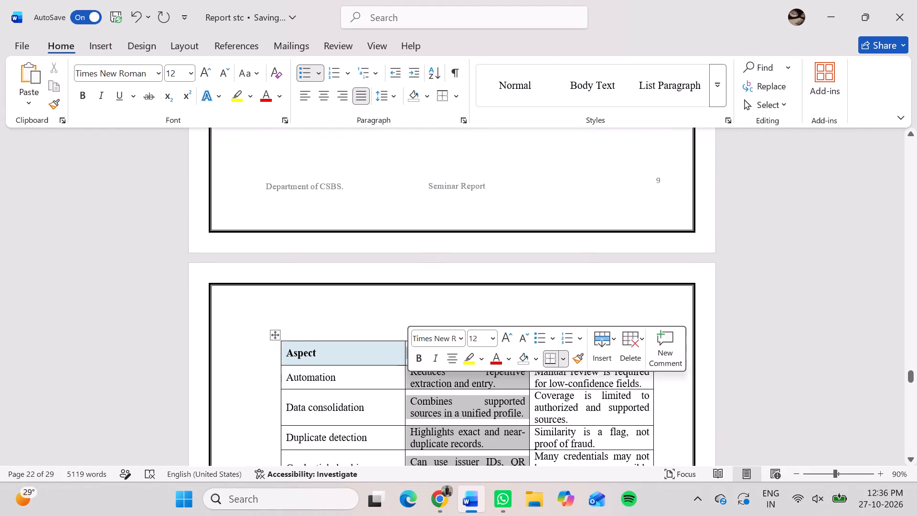
click(239, 321)
click(348, 156)
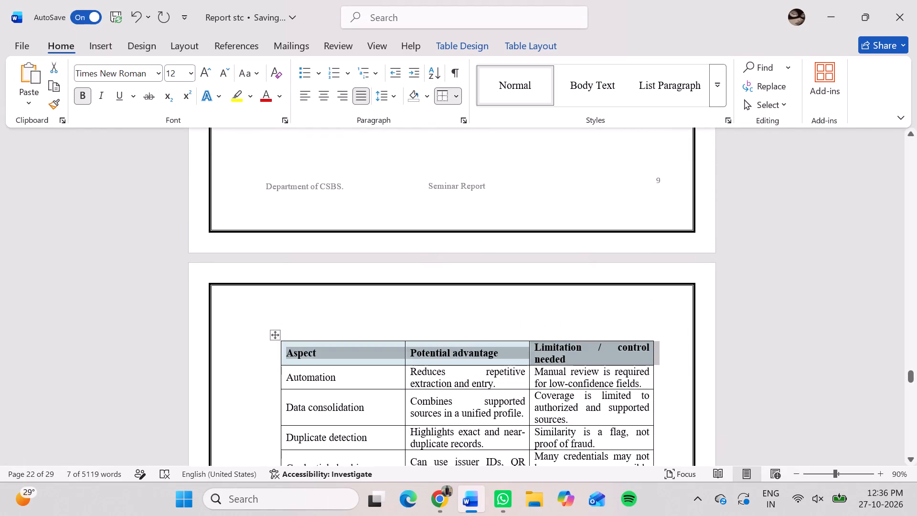
key(Down)
key(Up)
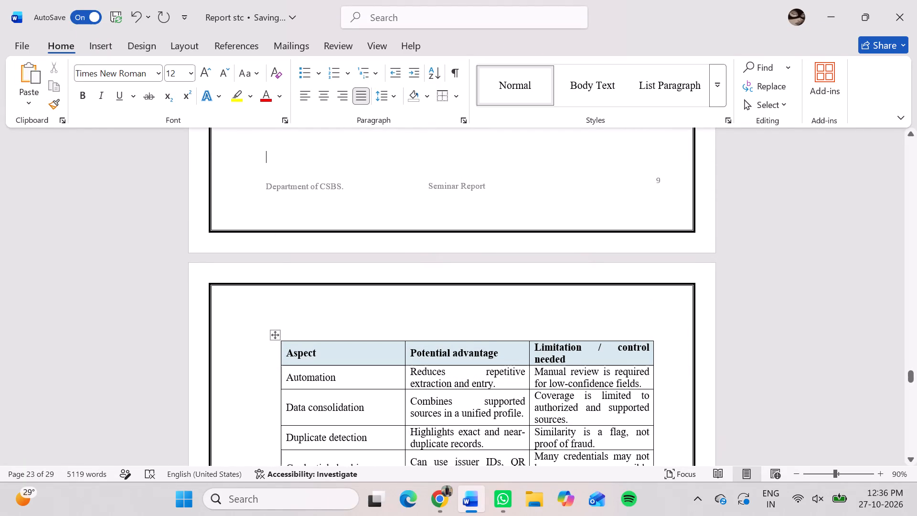
key(Return)
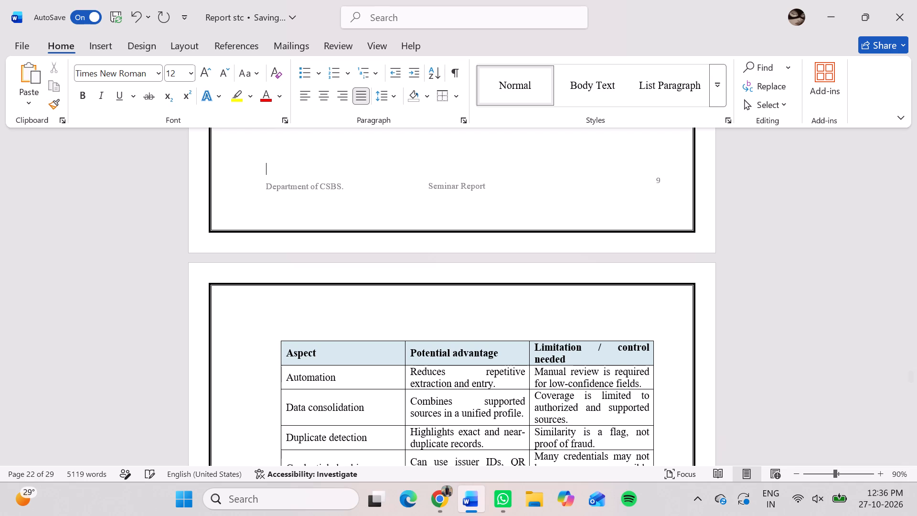
key(Return)
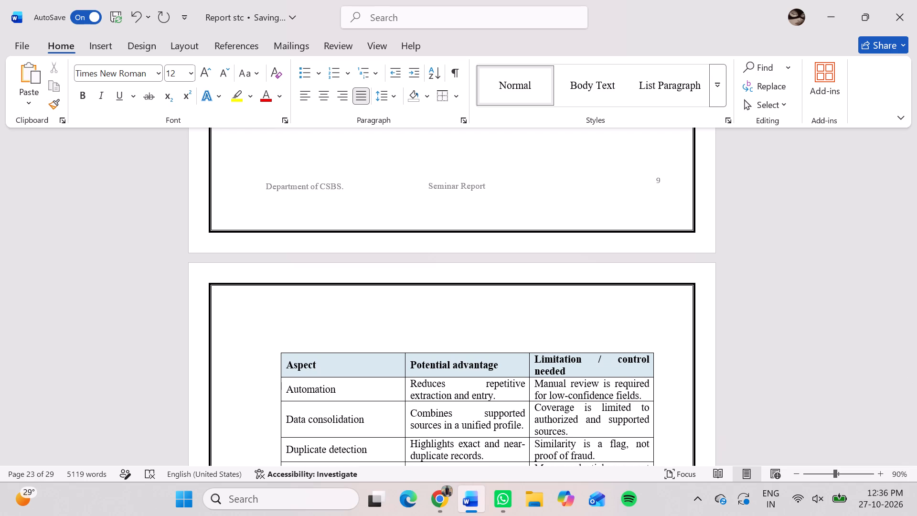
Examine the page layout around the comparison table at the end of Chapter 5.
scroll(425, 273, up, 2)
scroll(425, 273, down, 2)
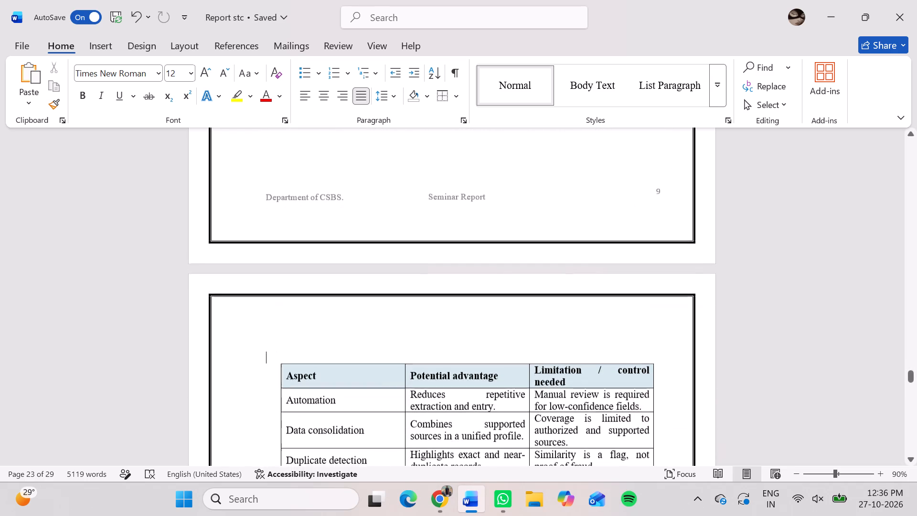
scroll(425, 273, down, 4)
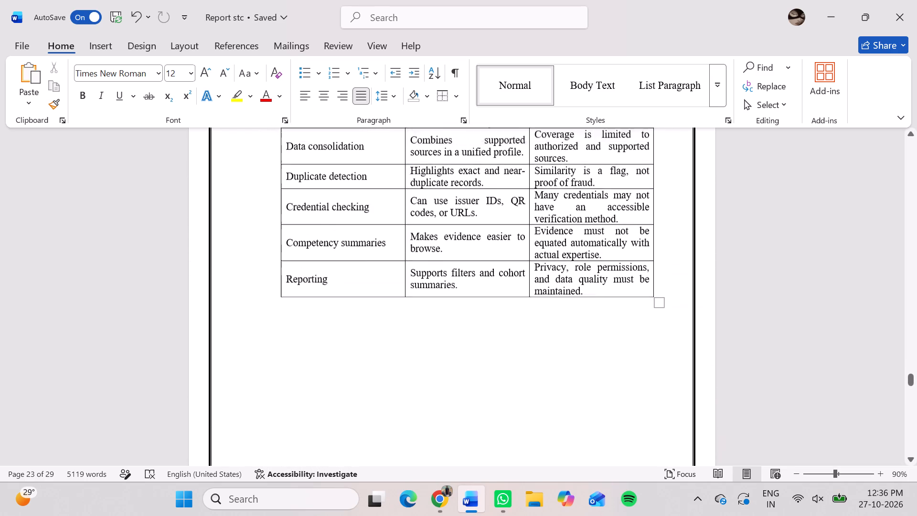
scroll(425, 273, down, 4)
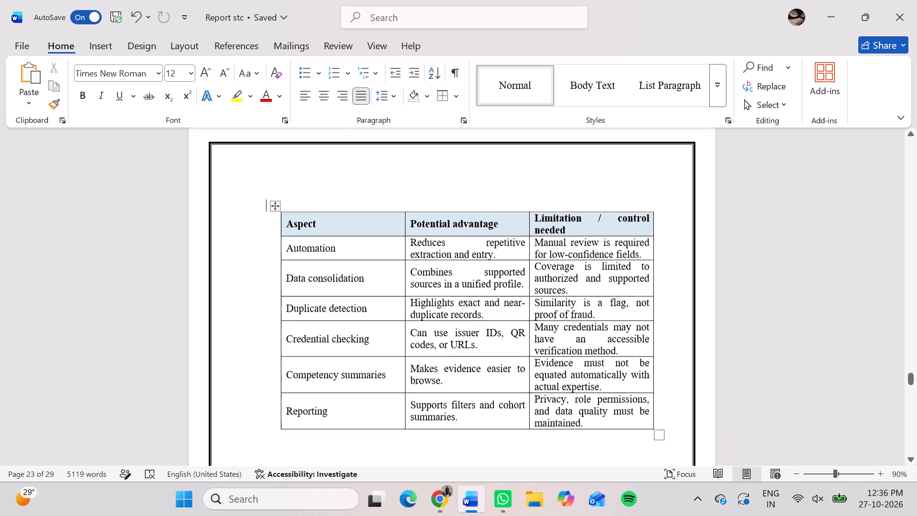
Remove the extra blank line above the "CHAPTER 6: FUTURE SCOPE" heading, keeping the heading at the top of its own page.
scroll(425, 273, down, 3)
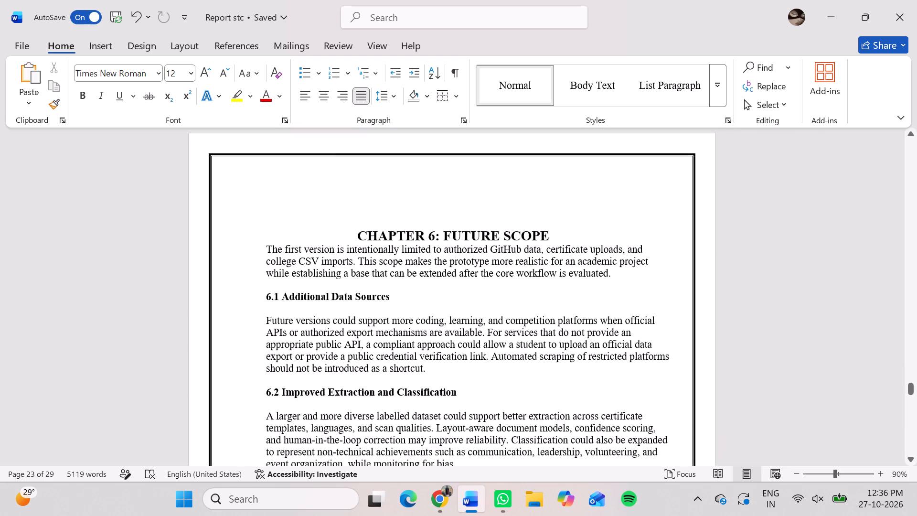
scroll(425, 273, down, 3)
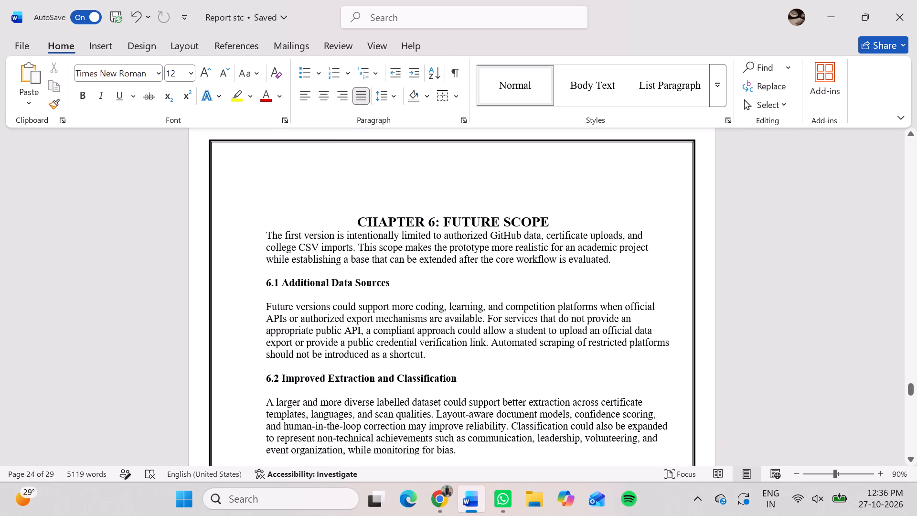
click(339, 220)
key(BackSpace)
key(BackSpace)
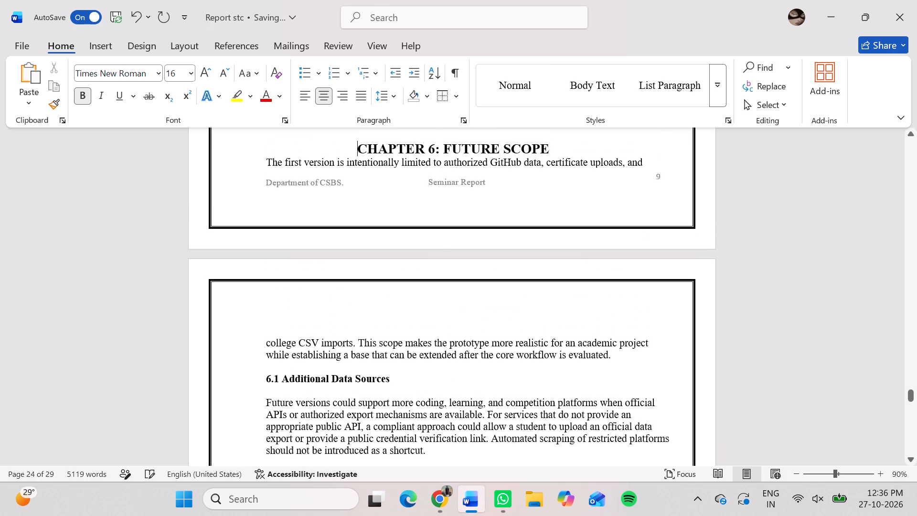
key(Return)
scroll(339, 220, up, 3)
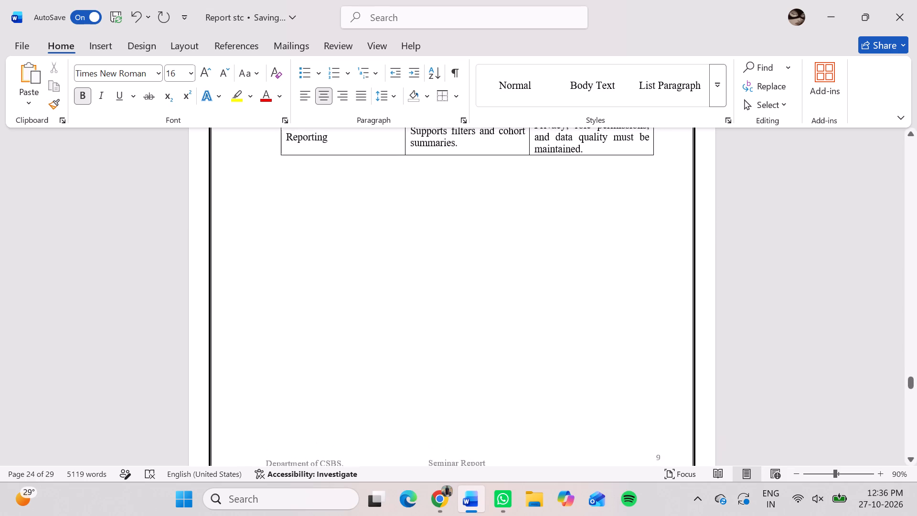
scroll(339, 220, down, 4)
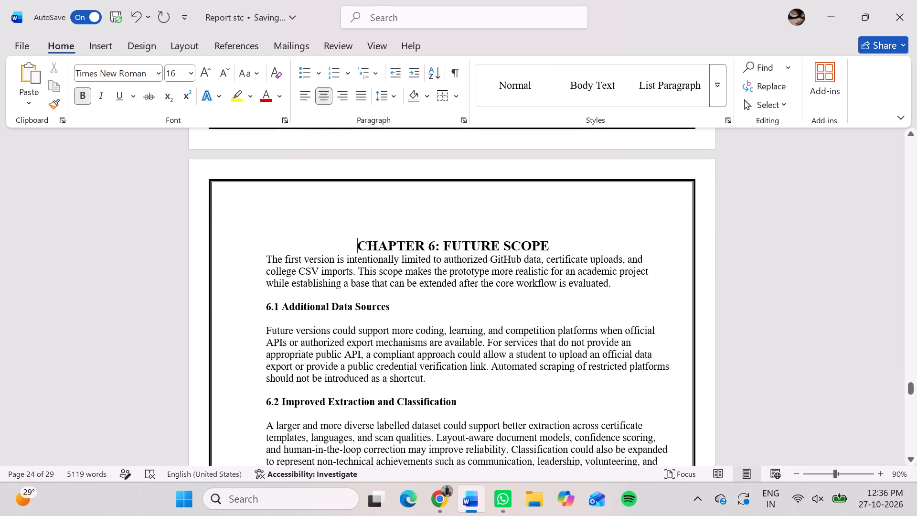
Add a blank line between the "CHAPTER 6: FUTURE SCOPE" heading and its introductory paragraph.
click(559, 244)
key(Return)
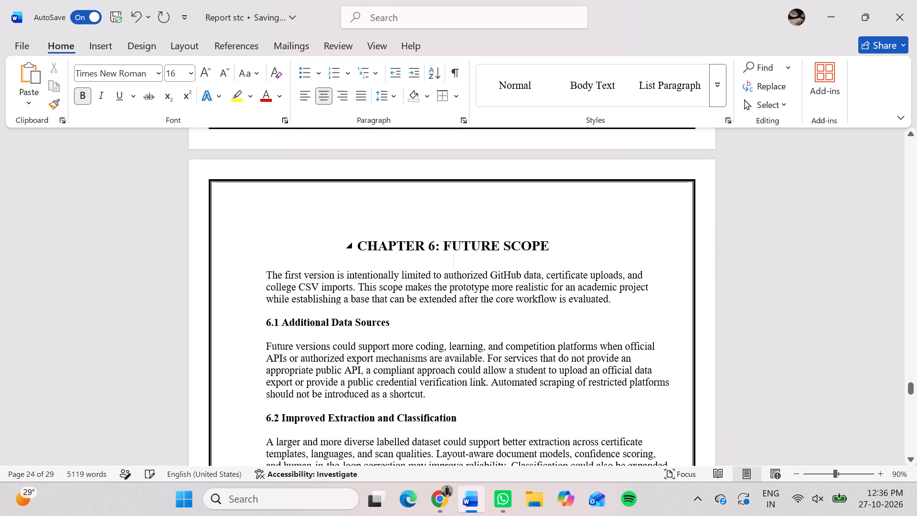
Set the "6.1 Additional Data Sources" heading to font size 14.
drag(399, 329, 266, 318)
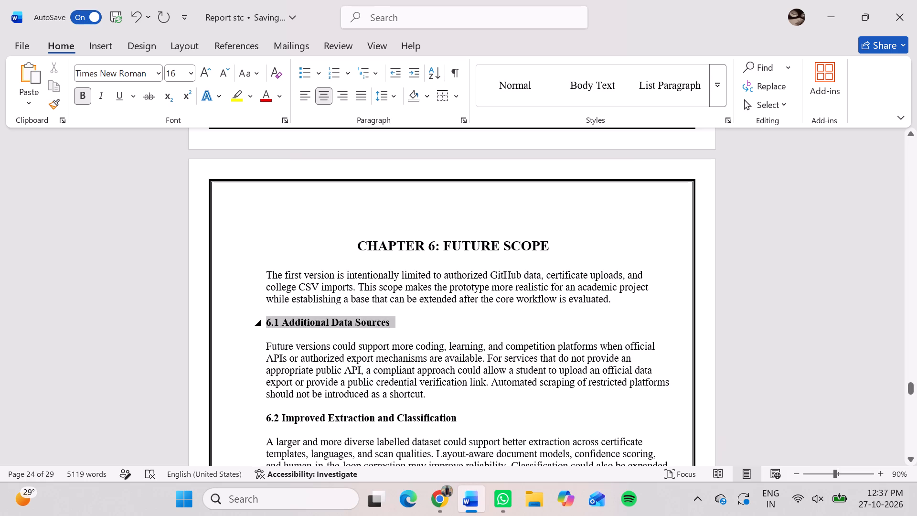
drag(266, 318, 266, 319)
click(373, 272)
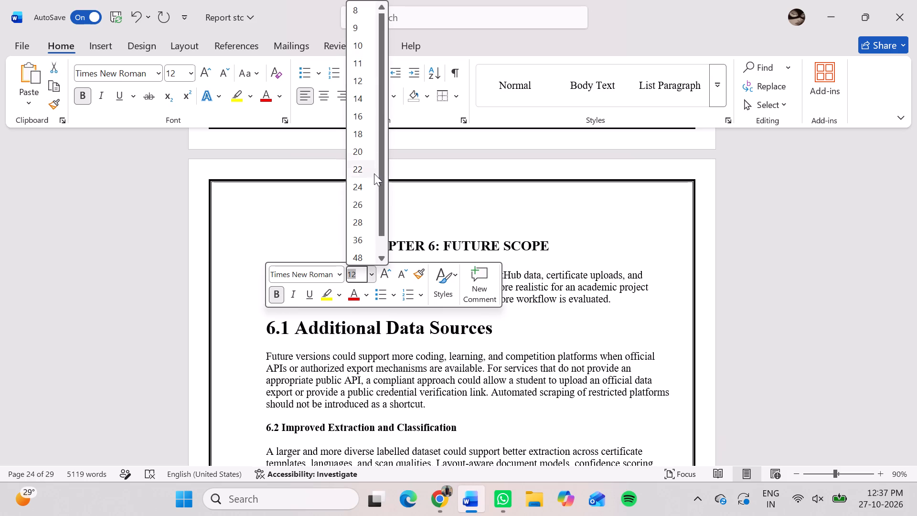
click(361, 102)
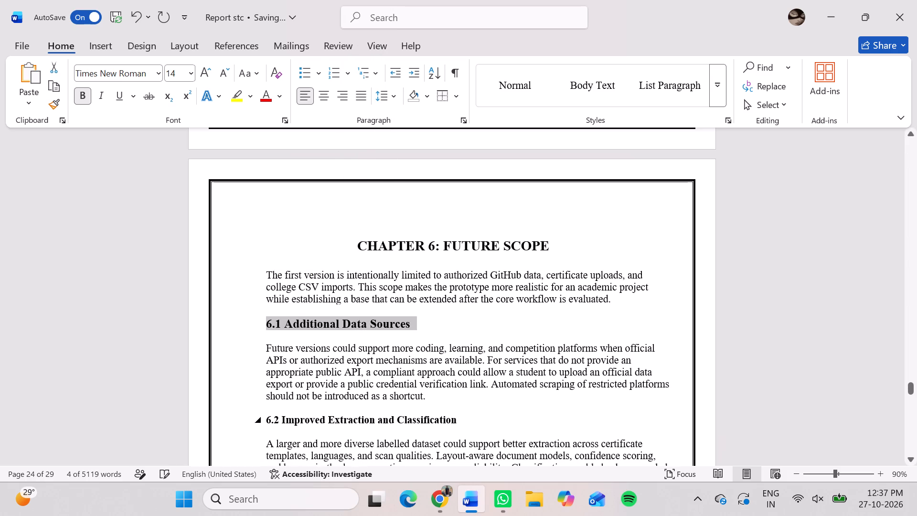
Set the section headings 6.2, 6.3, 6.4 and 6.5 in Chapter 6 to font size 14.
drag(465, 421, 266, 418)
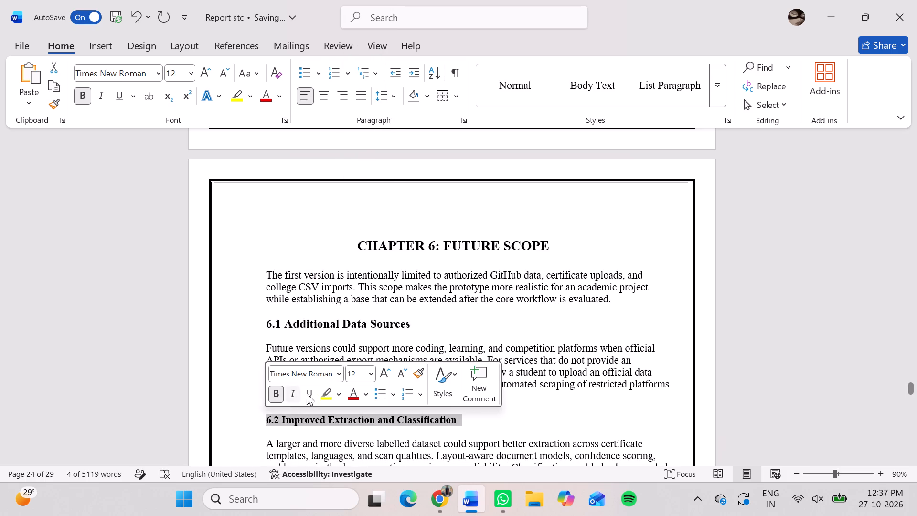
click(368, 376)
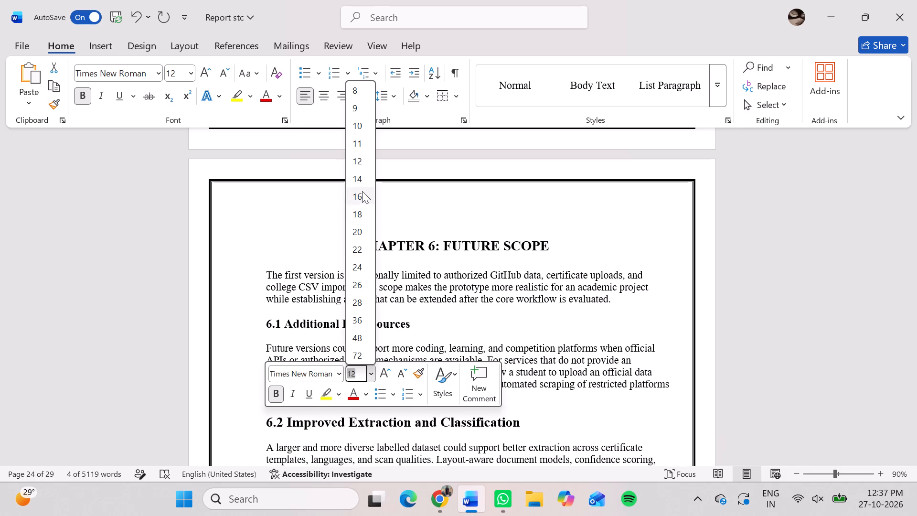
click(359, 177)
scroll(395, 247, down, 2)
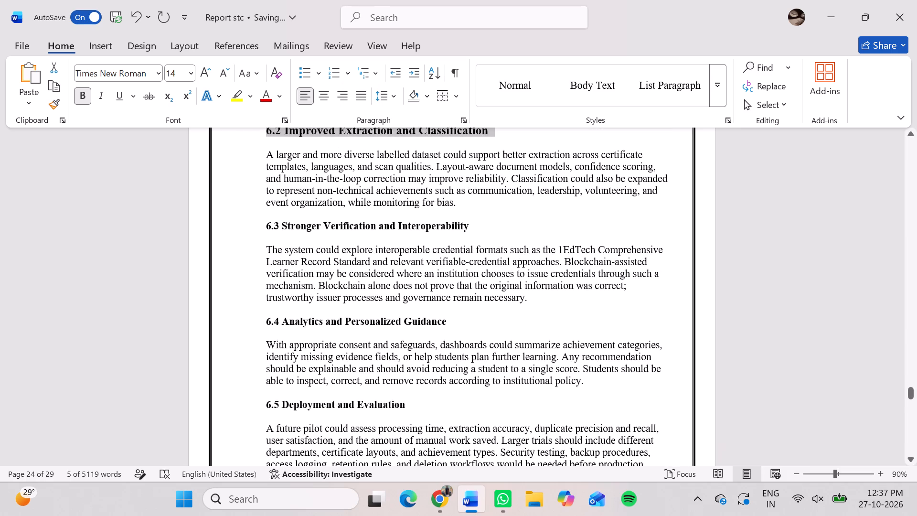
drag(477, 226, 241, 221)
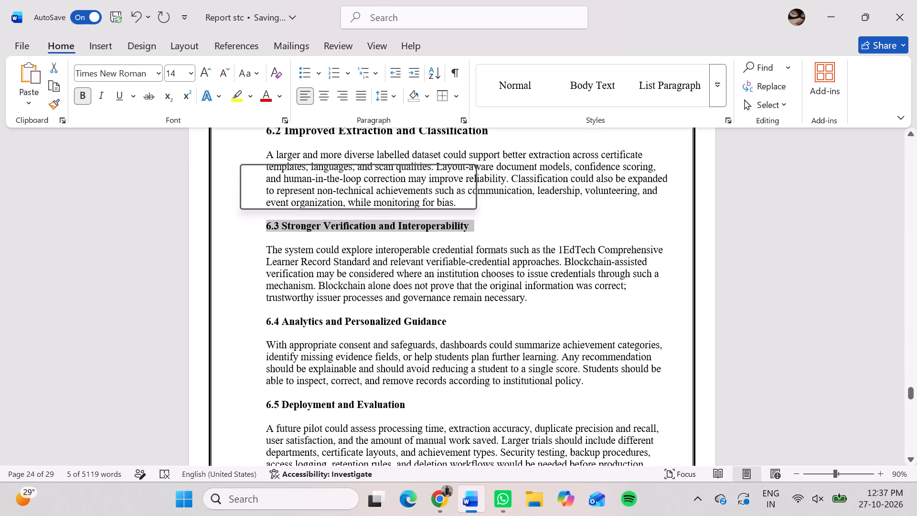
click(344, 177)
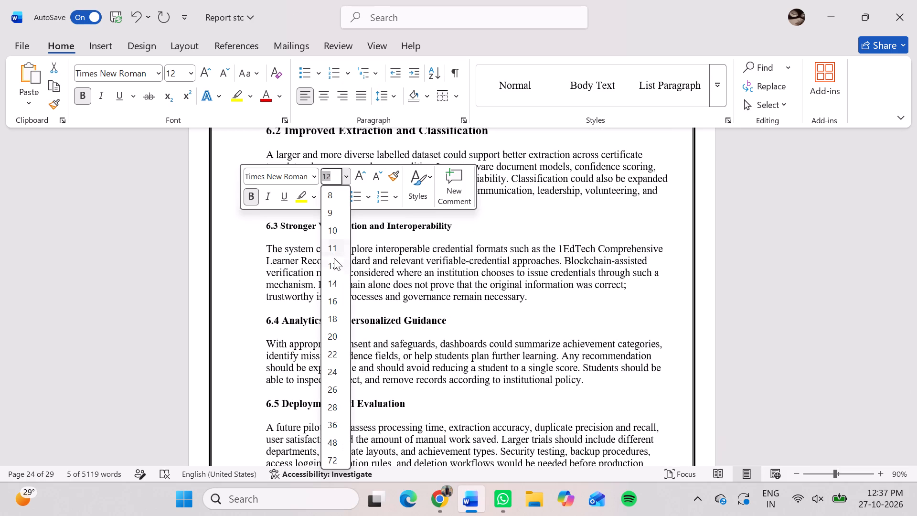
click(335, 283)
drag(452, 326, 264, 321)
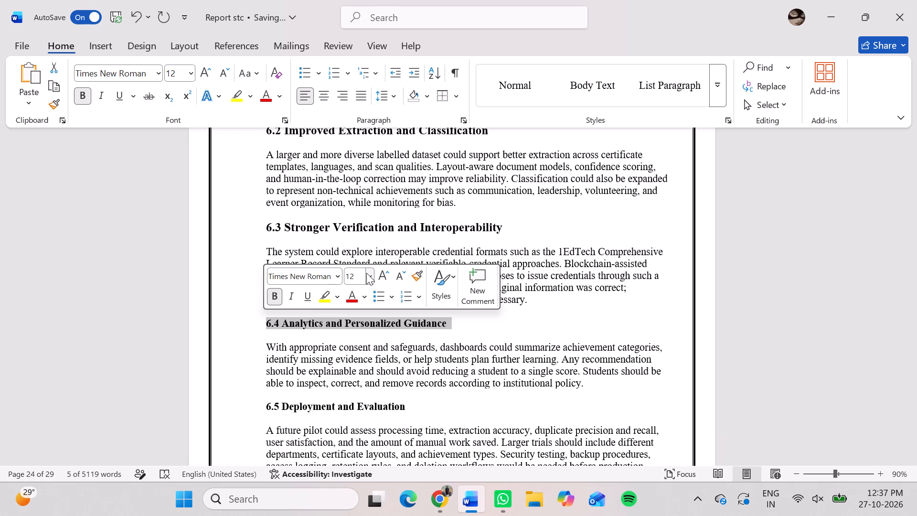
click(366, 273)
click(359, 105)
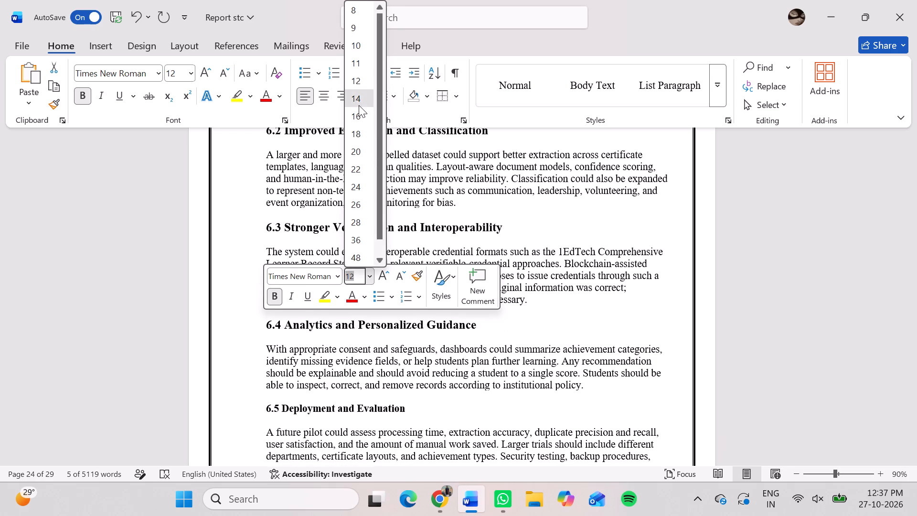
drag(421, 401, 277, 397)
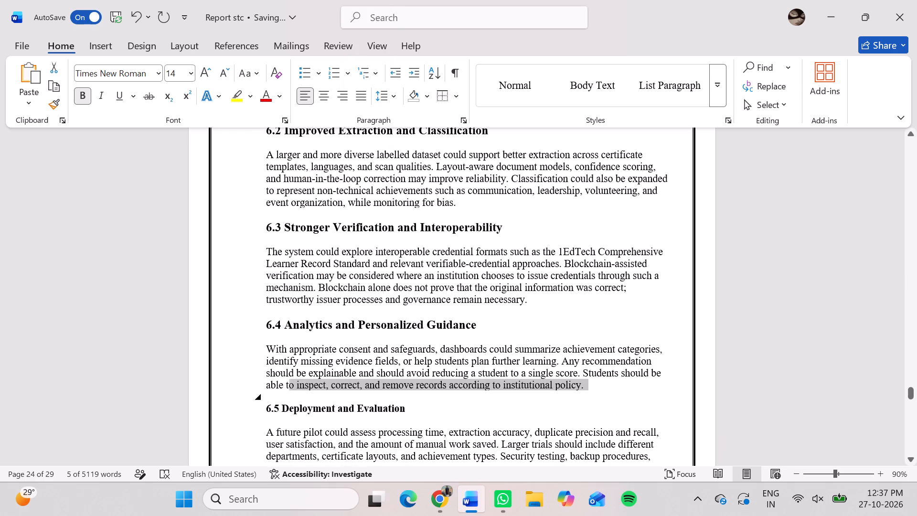
drag(277, 397, 401, 415)
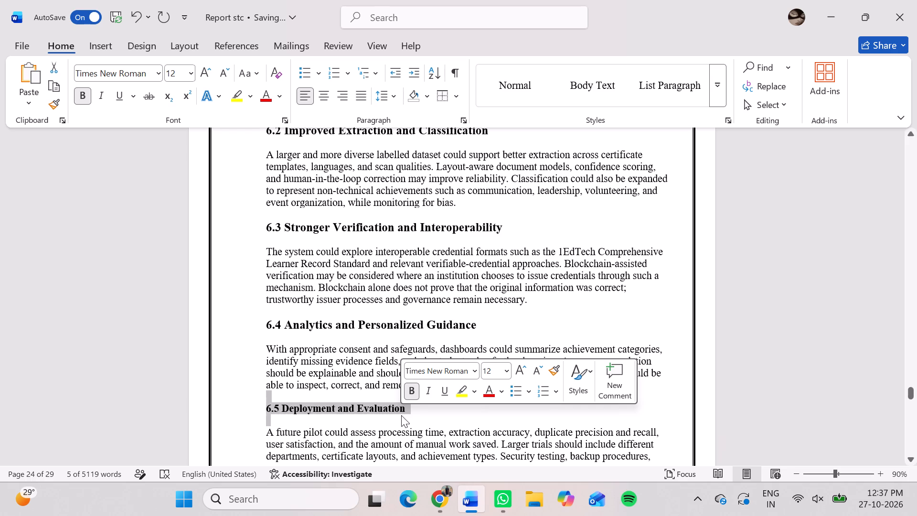
click(506, 371)
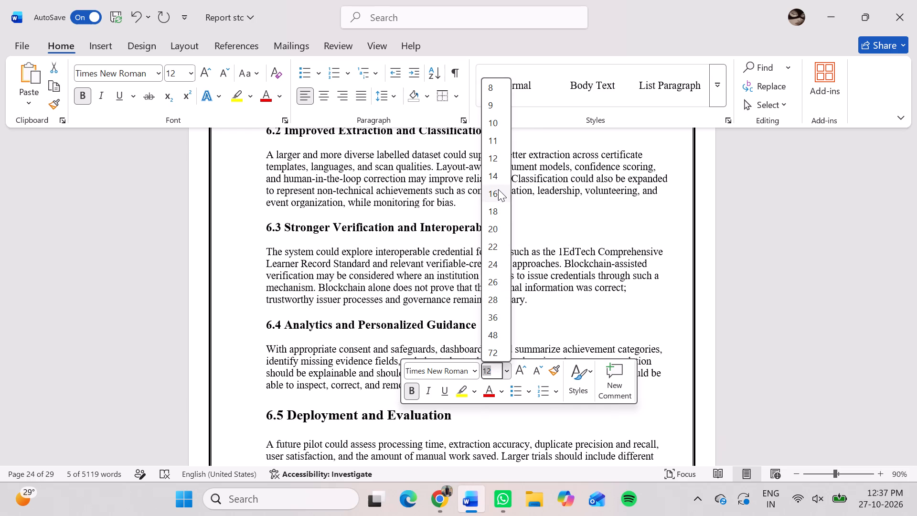
click(497, 174)
Justify all Chapter 6 text from the introductory paragraph through the closing paragraph after section 6.5.
scroll(472, 305, down, 2)
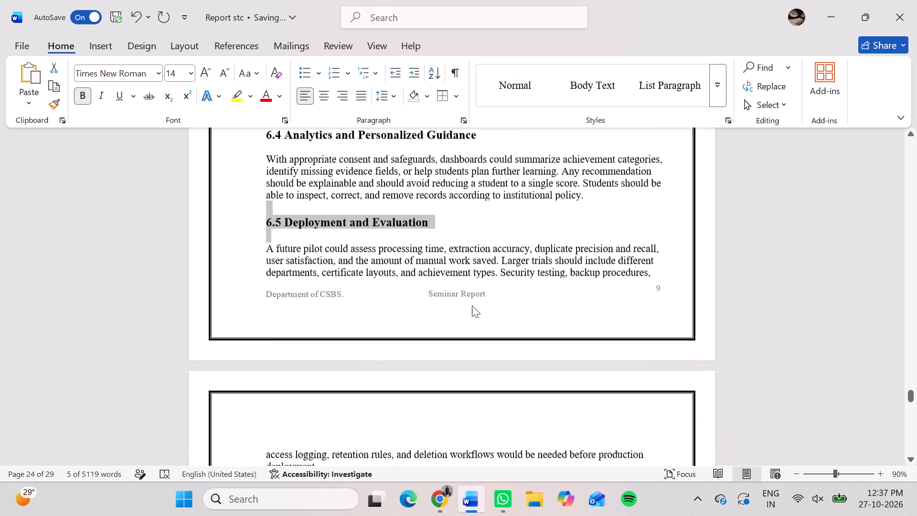
scroll(472, 305, down, 5)
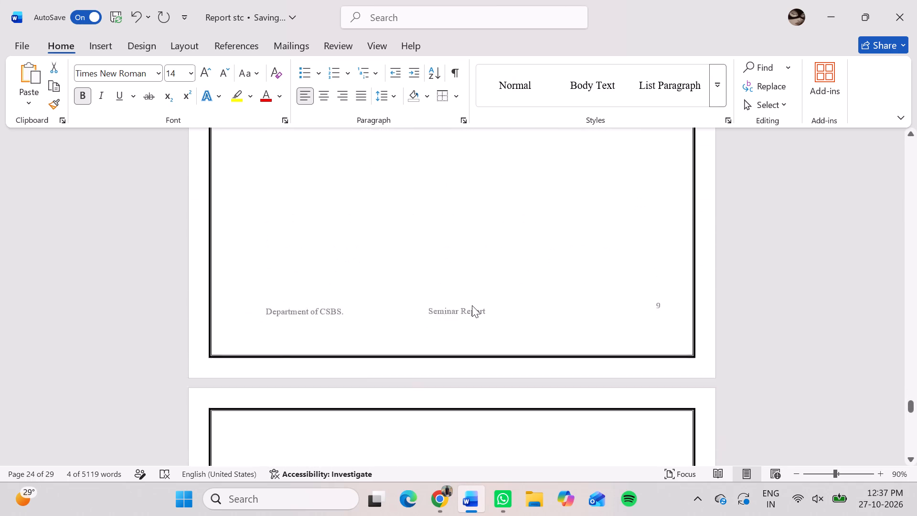
scroll(472, 305, up, 3)
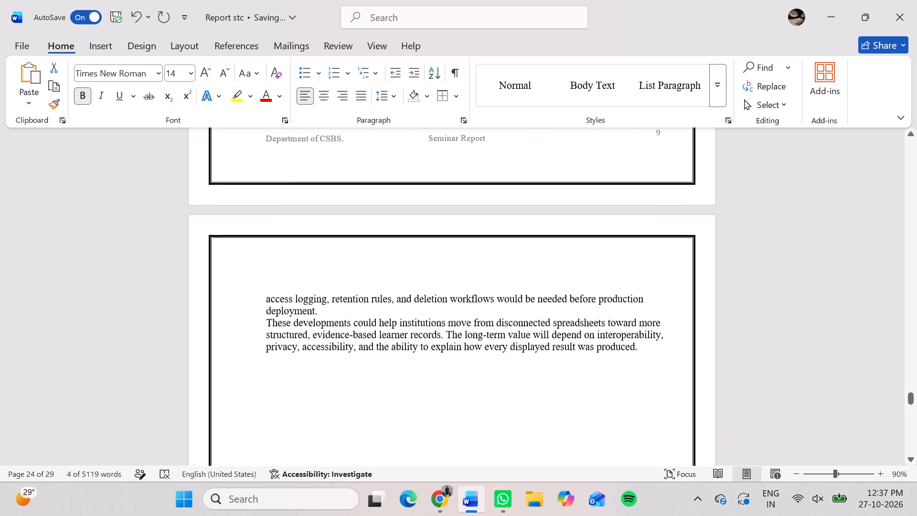
drag(647, 353, 250, 178)
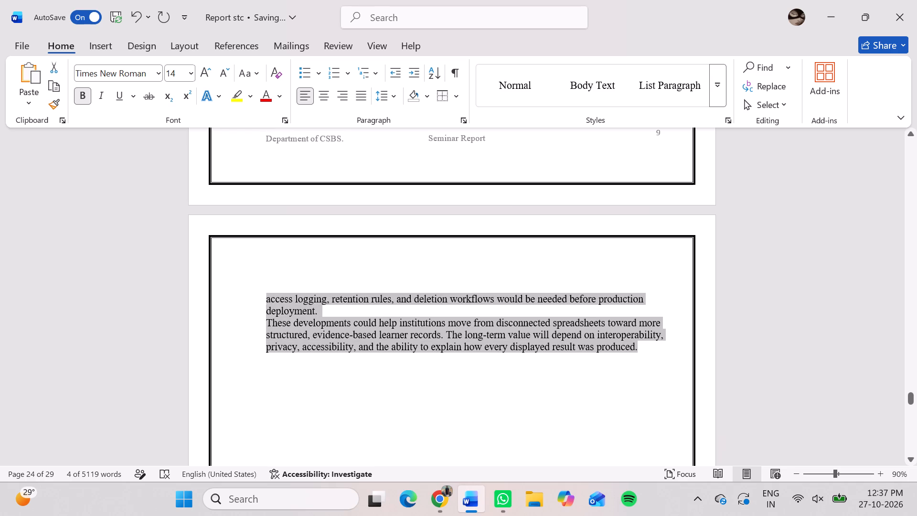
drag(250, 178, 232, 328)
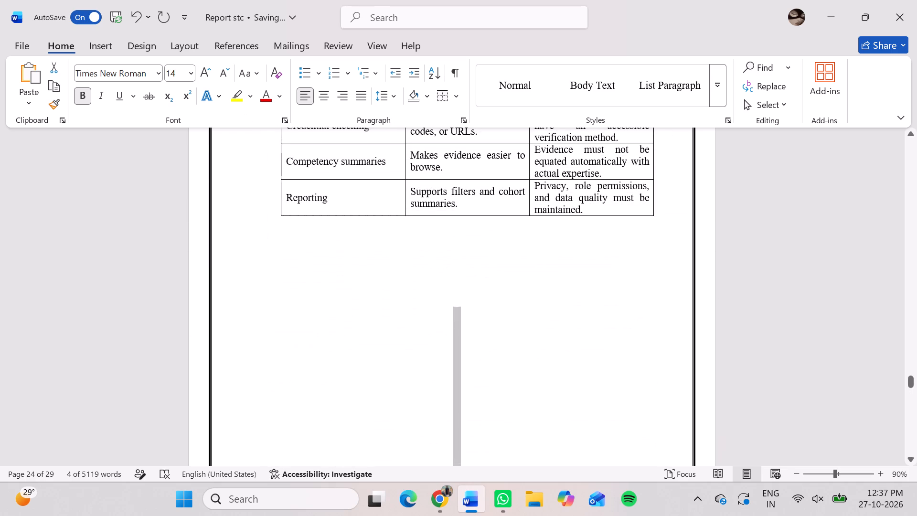
drag(232, 328, 253, 329)
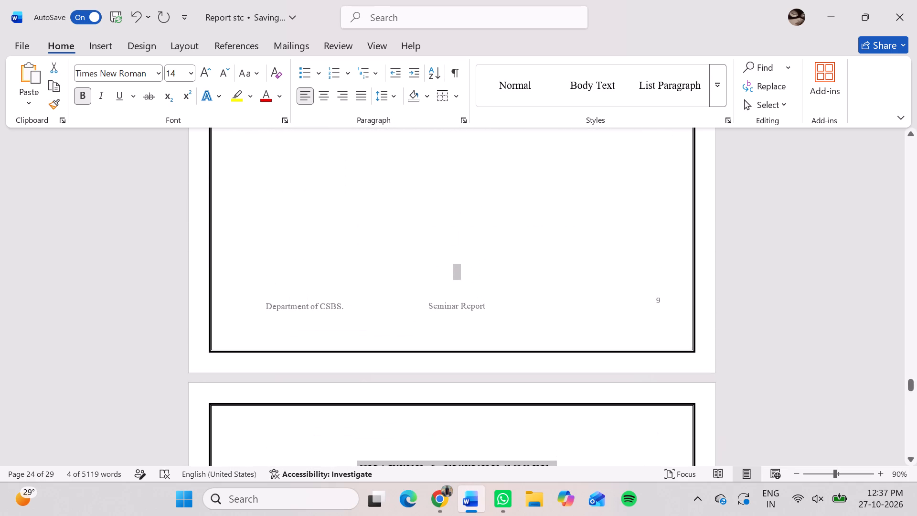
drag(253, 329, 270, 421)
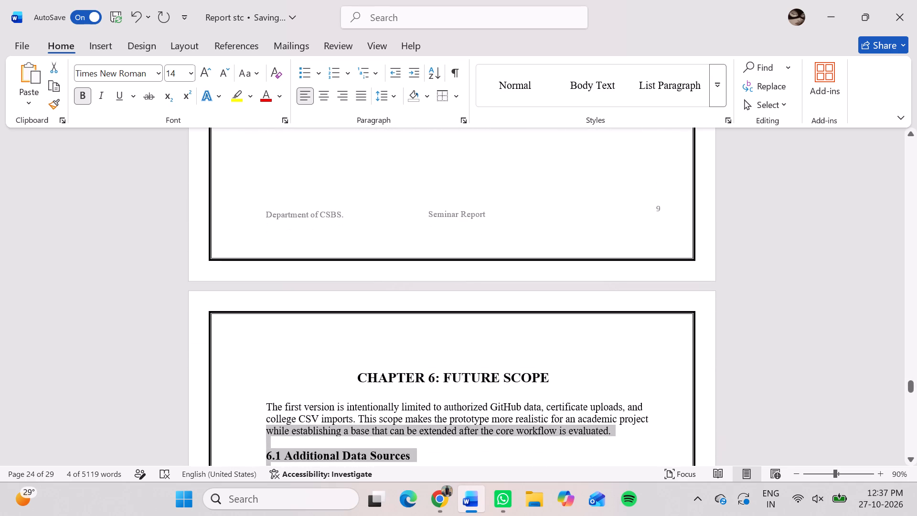
drag(270, 421, 263, 407)
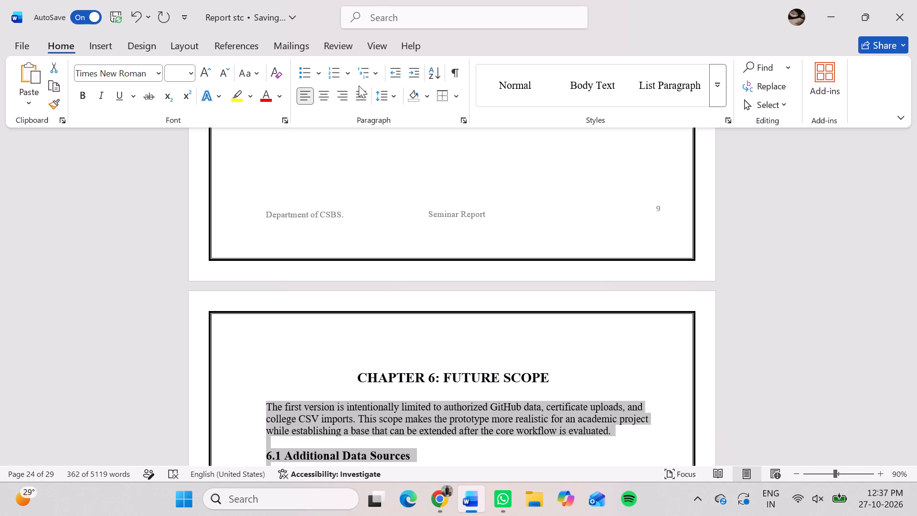
click(362, 89)
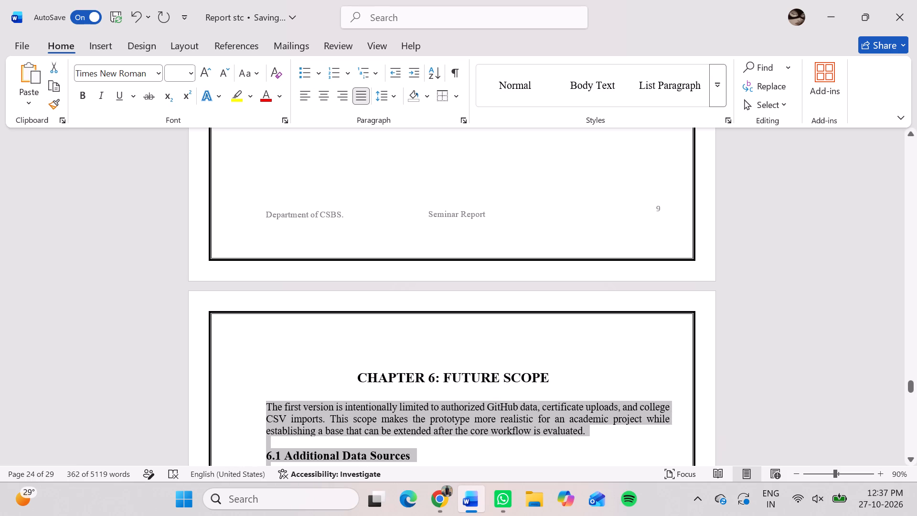
click(270, 365)
Add a blank line between the "CHAPTER 7: CONCLUSION" heading and its first paragraph.
scroll(270, 365, down, 6)
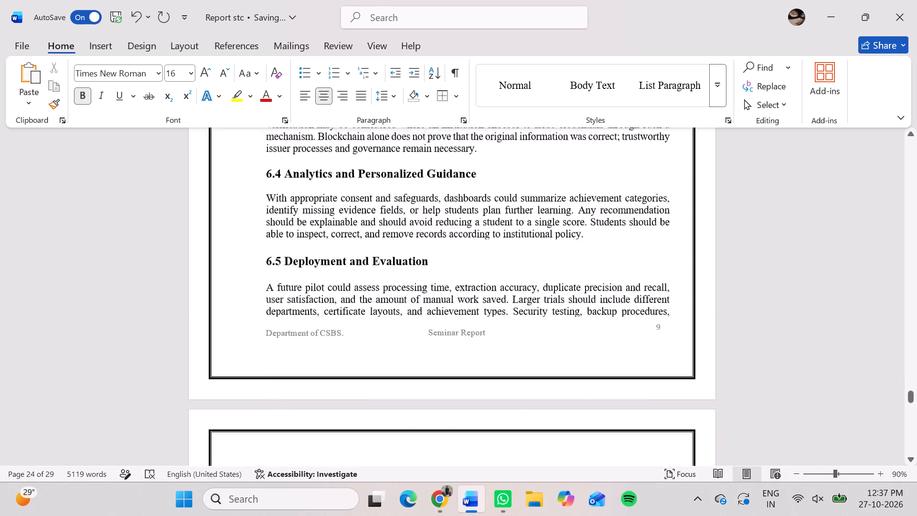
scroll(270, 365, down, 6)
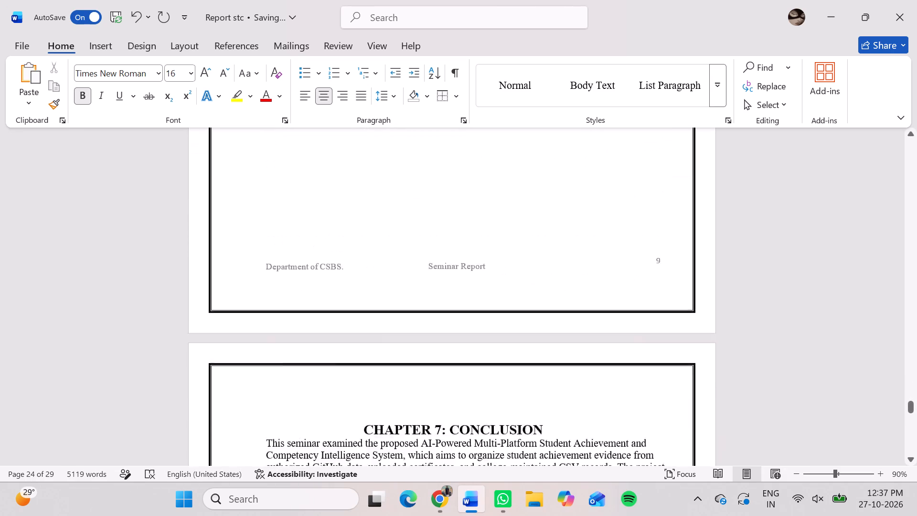
scroll(270, 365, down, 3)
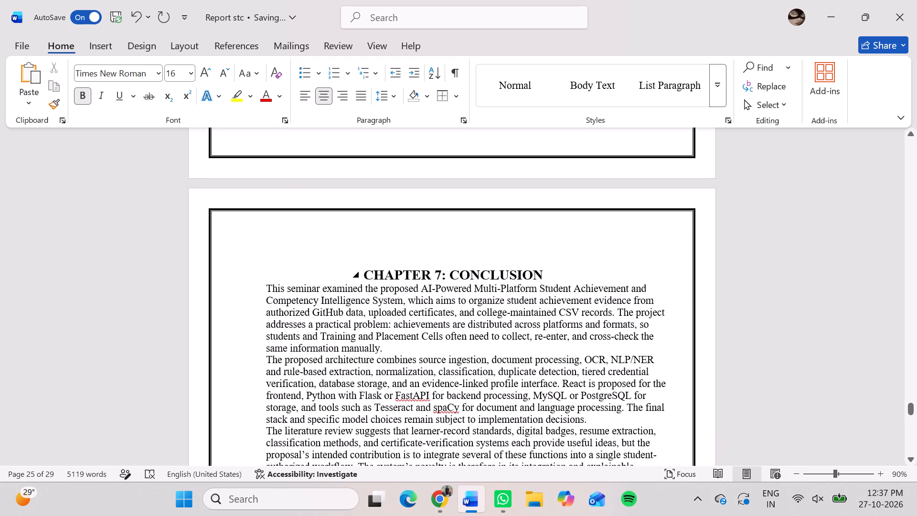
click(557, 273)
key(Return)
Insert a blank line after each of the first two paragraphs of the Chapter 7 conclusion.
scroll(557, 273, down, 1)
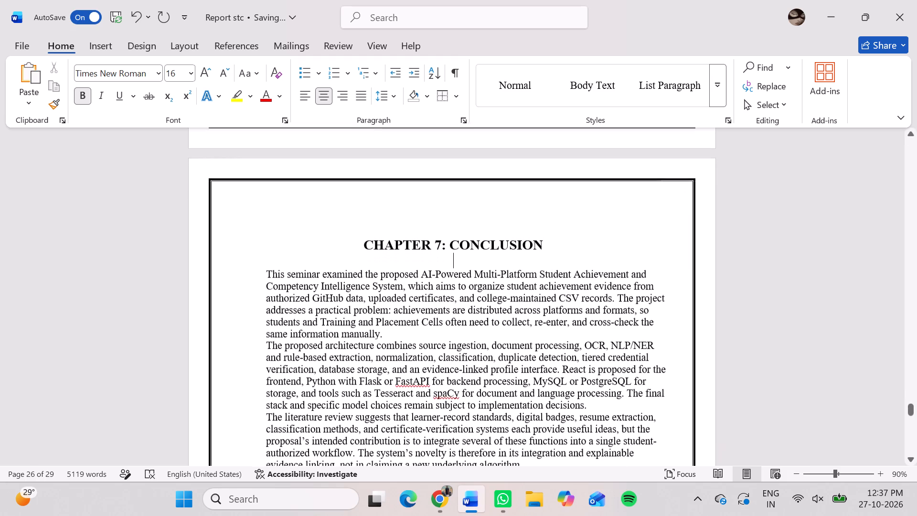
scroll(557, 273, down, 1)
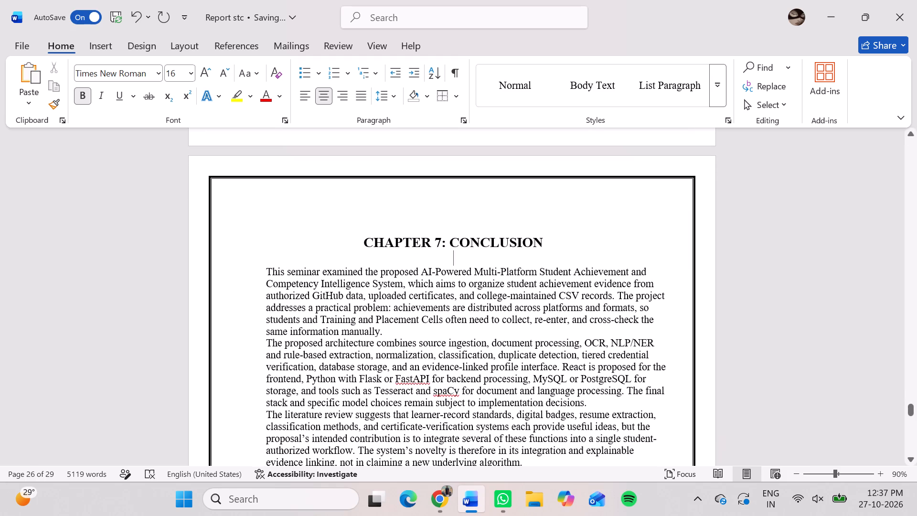
click(409, 332)
key(Return)
key(Down)
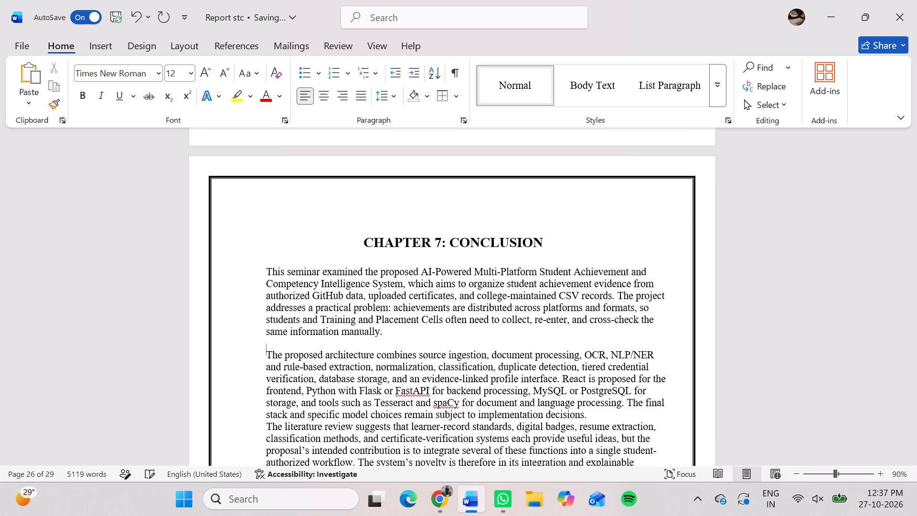
key(Down)
key(Down)
key(Down)
key(Down)
key(Down)
key(Down)
key(Return)
Insert blank lines before the "Potential benefits" and "The next practical step" paragraphs of the conclusion.
key(Down)
key(Down)
key(Down)
key(Down)
key(Down)
key(Down)
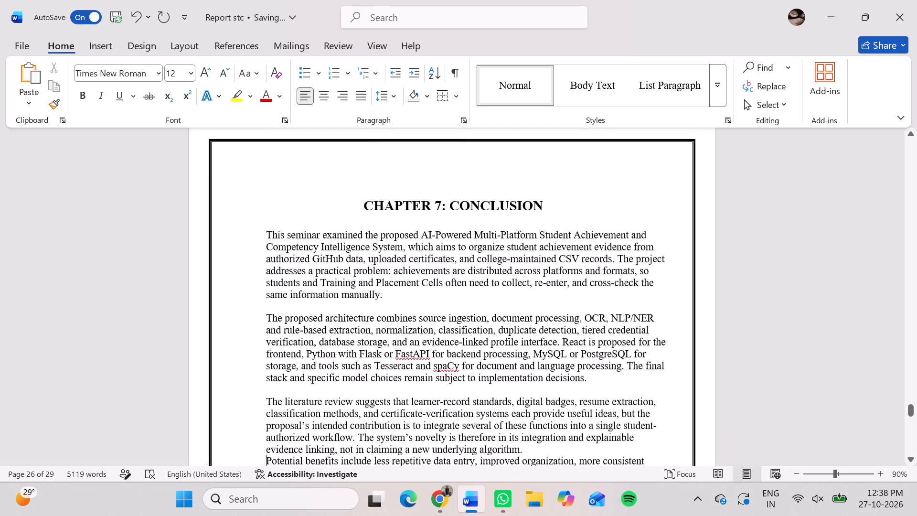
key(Up)
key(Return)
key(Down)
key(Down)
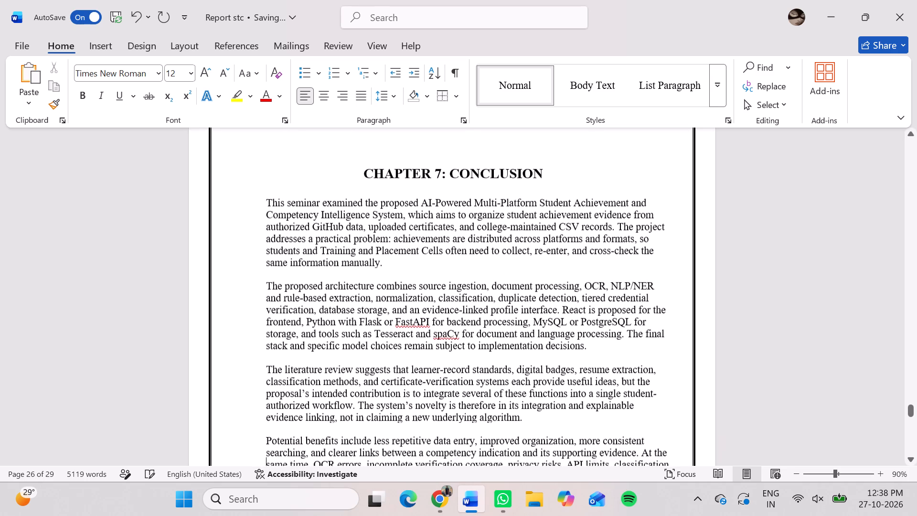
key(Down)
key(Down)
key(Down)
key(Down)
key(Down)
key(Down)
key(Down)
key(Up)
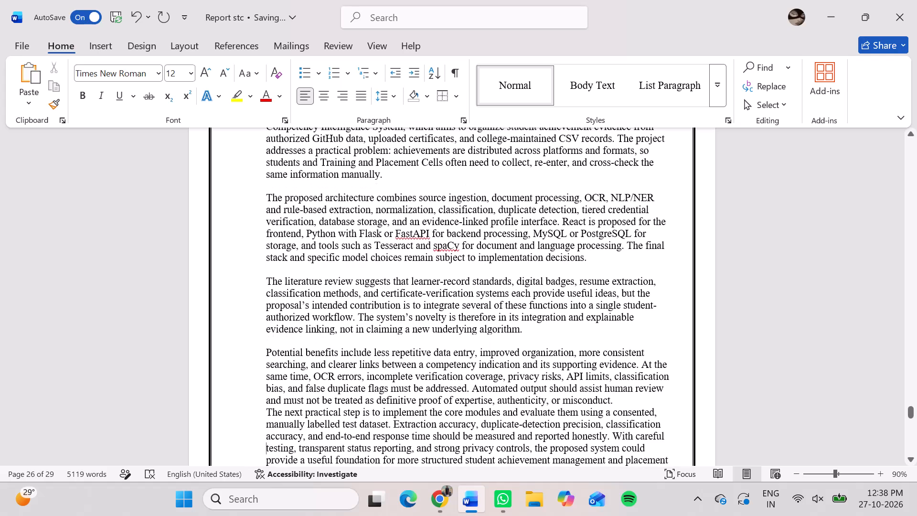
key(Up)
key(Up)
key(Up)
key(Return)
Delete the empty lines above the "REFERENCES / BIBLIOGRAPHY" heading.
key(Down)
key(Down)
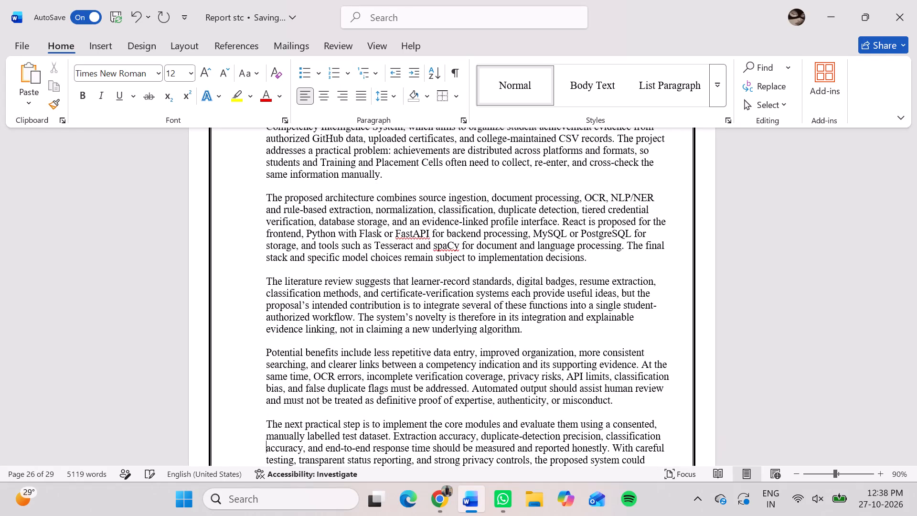
key(Down)
key(Down)
key(Down)
key(Down)
key(Down)
key(Down)
key(Down)
key(Down)
key(Down)
key(Down)
key(Down)
key(Down)
key(Down)
key(Down)
key(Down)
key(Down)
key(Down)
key(Down)
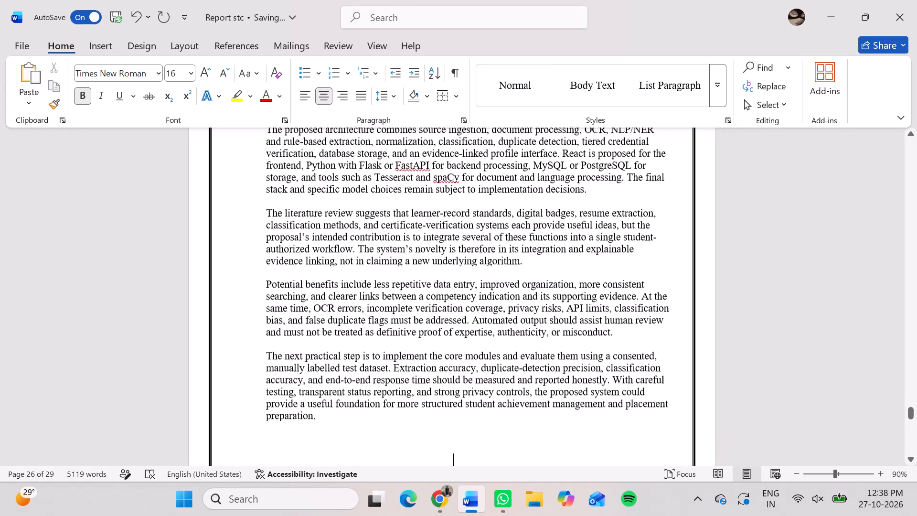
key(Up)
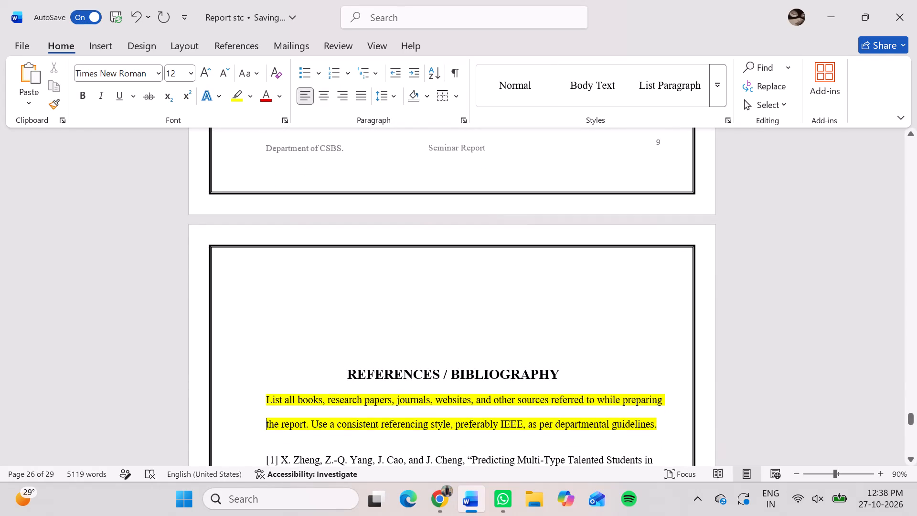
click(331, 373)
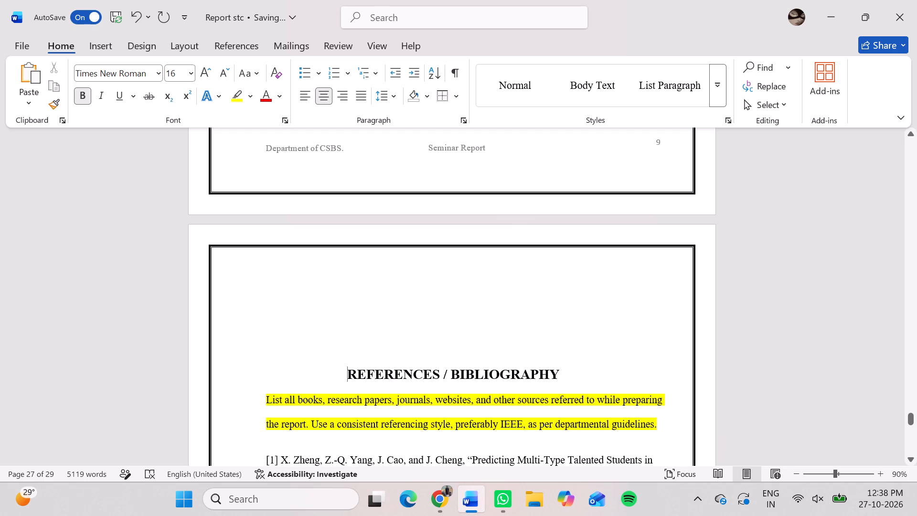
key(BackSpace)
key(BackSpace)
key(BackSpace)
key(BackSpace)
key(BackSpace)
key(BackSpace)
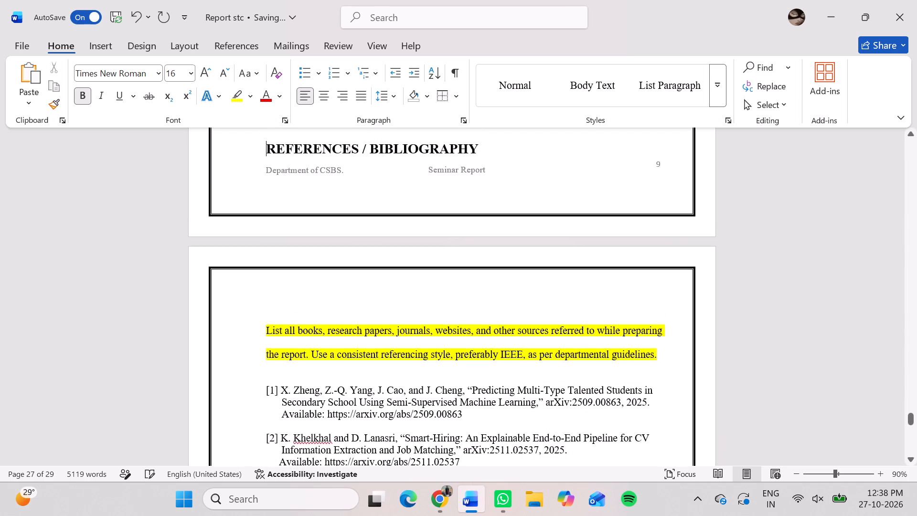
Move the "REFERENCES / BIBLIOGRAPHY" heading onto the following page with a single line break and centre it.
key(Return)
key(space)
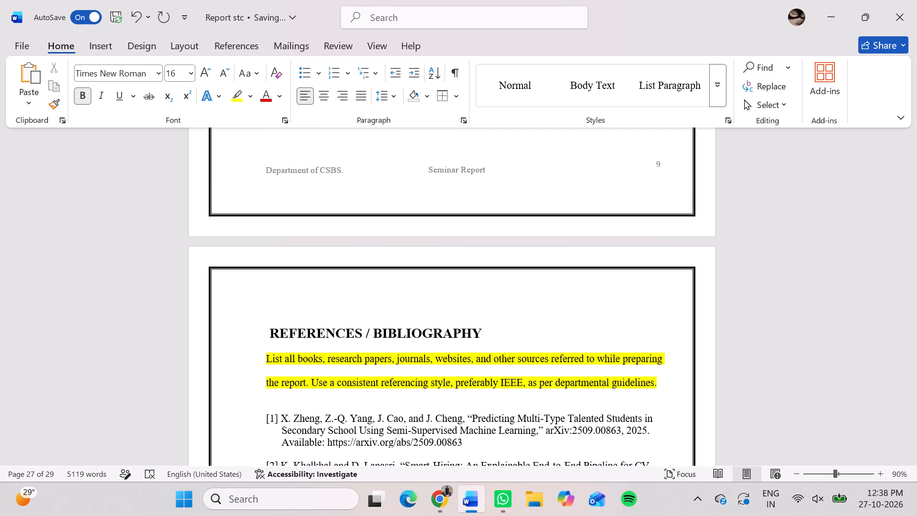
click(329, 93)
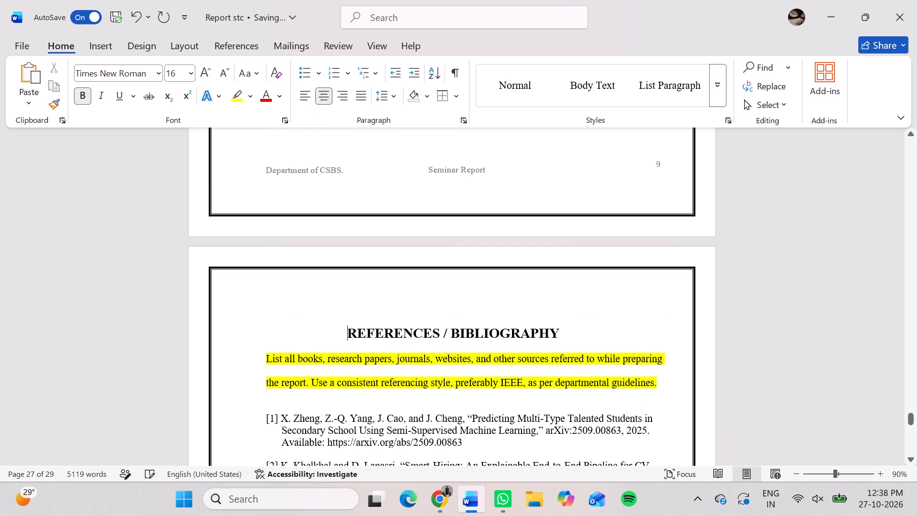
Justify all the Chapter 7 conclusion paragraphs, from "This seminar examined" through "placement preparation".
scroll(376, 285, up, 2)
drag(359, 299, 281, 115)
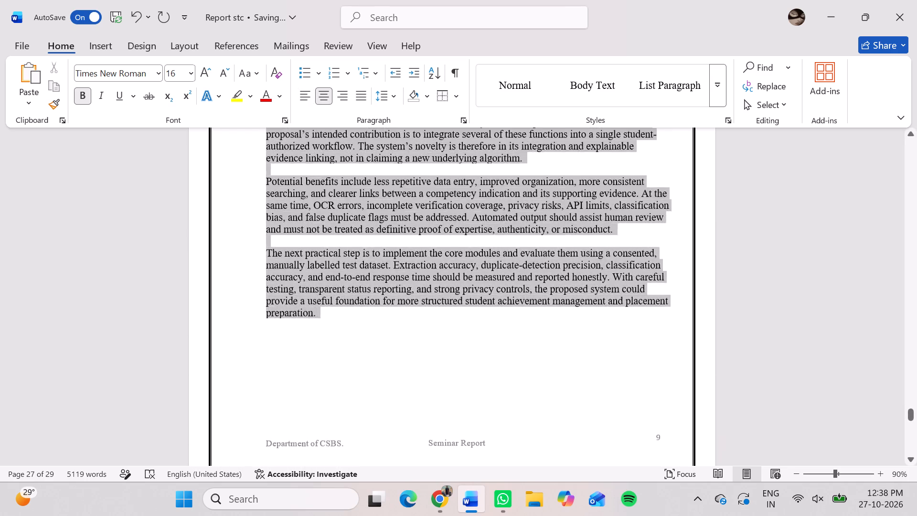
drag(281, 115, 270, 311)
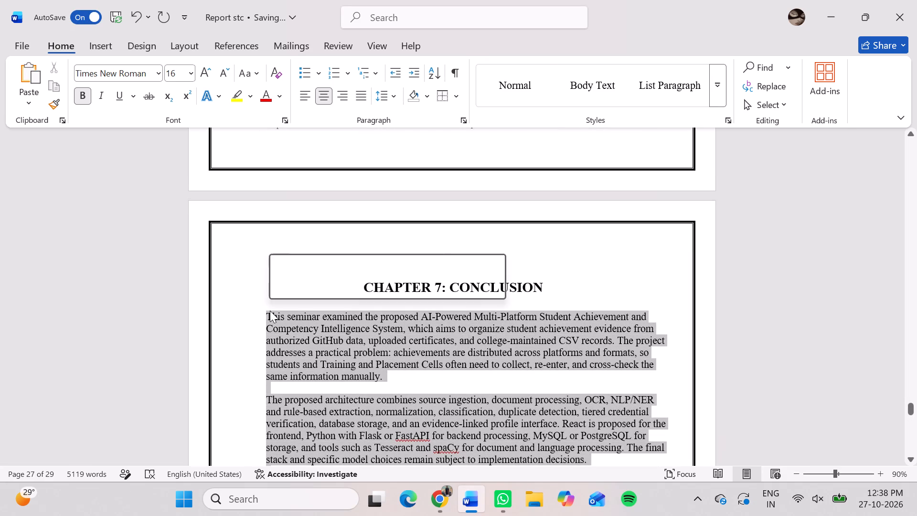
click(359, 95)
scroll(359, 95, down, 6)
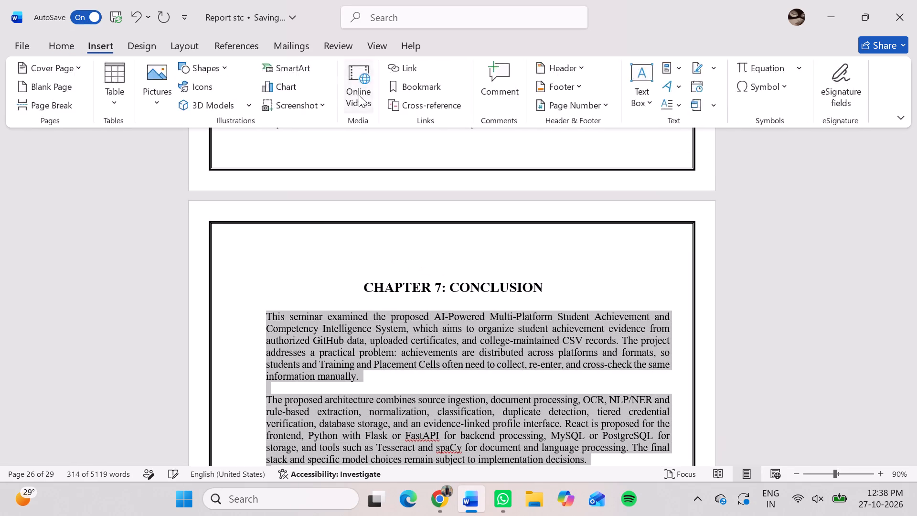
scroll(359, 95, down, 2)
click(69, 40)
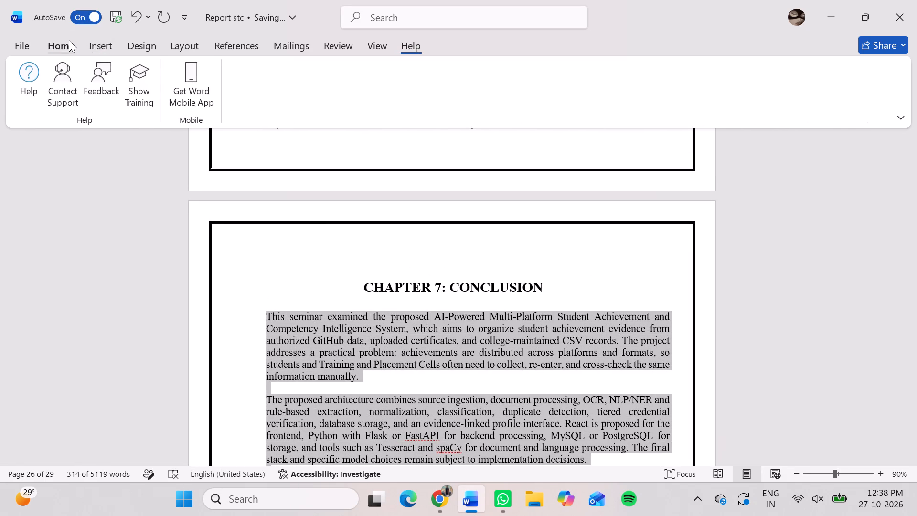
Delete the highlighted "List all books, research papers..." instruction so reference [1] directly follows the References heading.
scroll(299, 244, down, 4)
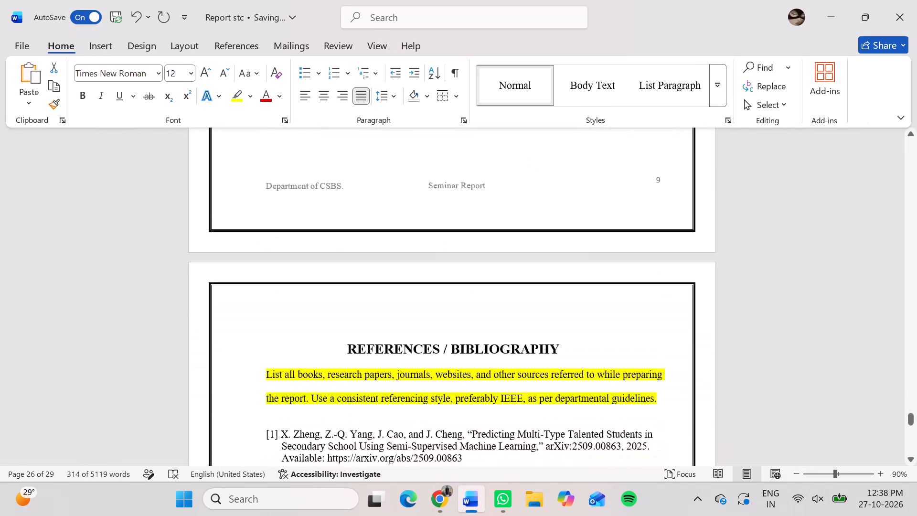
scroll(299, 244, down, 1)
click(299, 244)
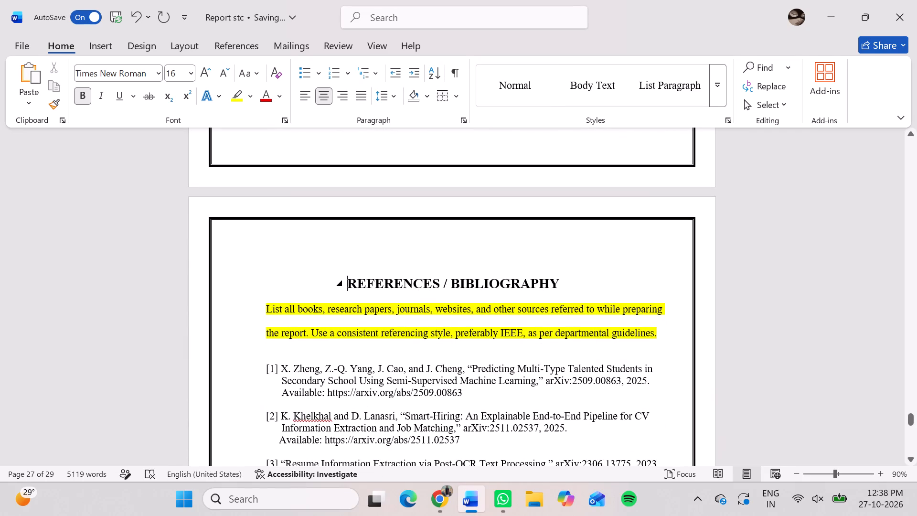
click(262, 370)
key(BackSpace)
key(BackSpace)
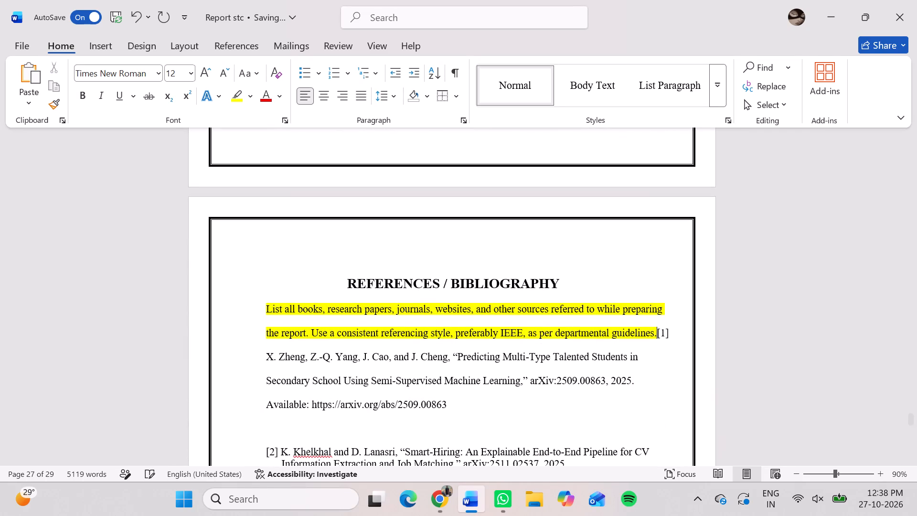
key(BackSpace)
key(BackSpace)
key(BackSpace)
key(BackSpace)
key(BackSpace)
key(BackSpace)
key(BackSpace)
key(BackSpace)
key(BackSpace)
key(BackSpace)
key(BackSpace)
key(BackSpace)
key(BackSpace)
key(BackSpace)
key(BackSpace)
key(BackSpace)
key(BackSpace)
key(BackSpace)
key(BackSpace)
key(BackSpace)
key(BackSpace)
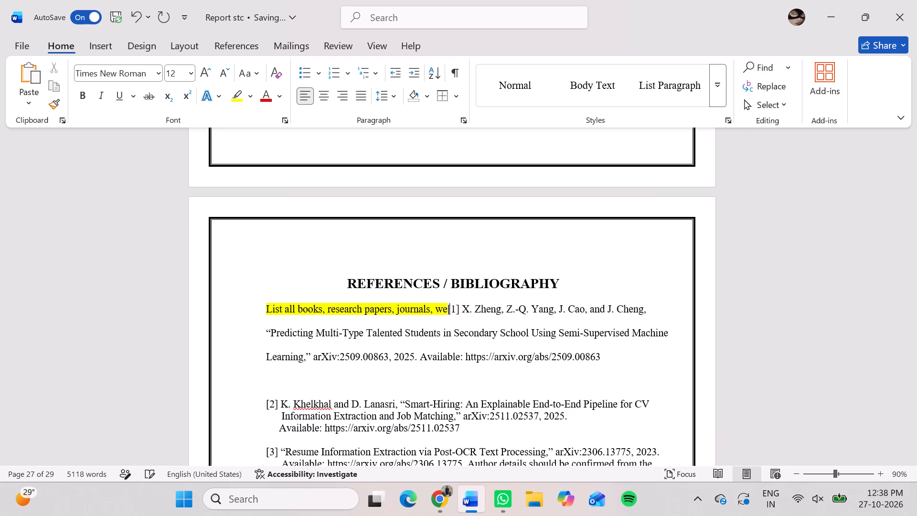
key(BackSpace)
key(BackSpace)
key(BackSpace)
key(BackSpace)
key(BackSpace)
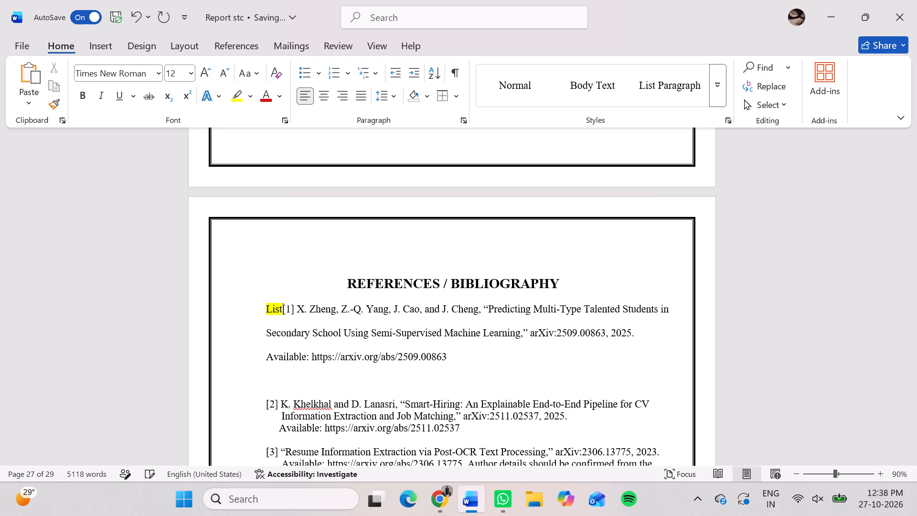
key(BackSpace)
key(BackSpace)
key(BackSpace)
key(BackSpace)
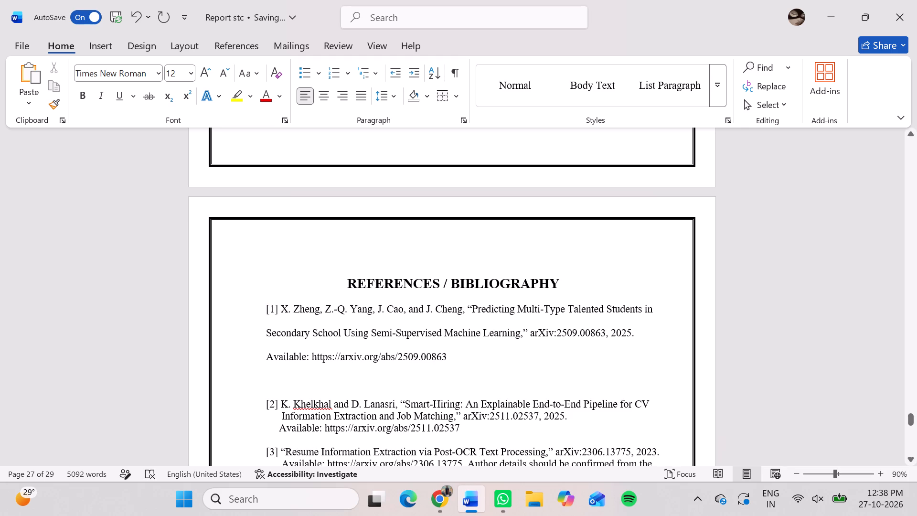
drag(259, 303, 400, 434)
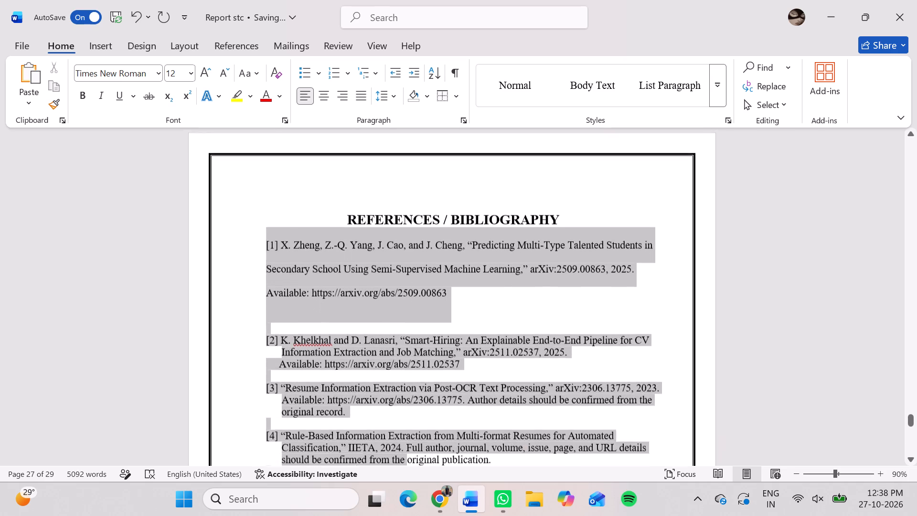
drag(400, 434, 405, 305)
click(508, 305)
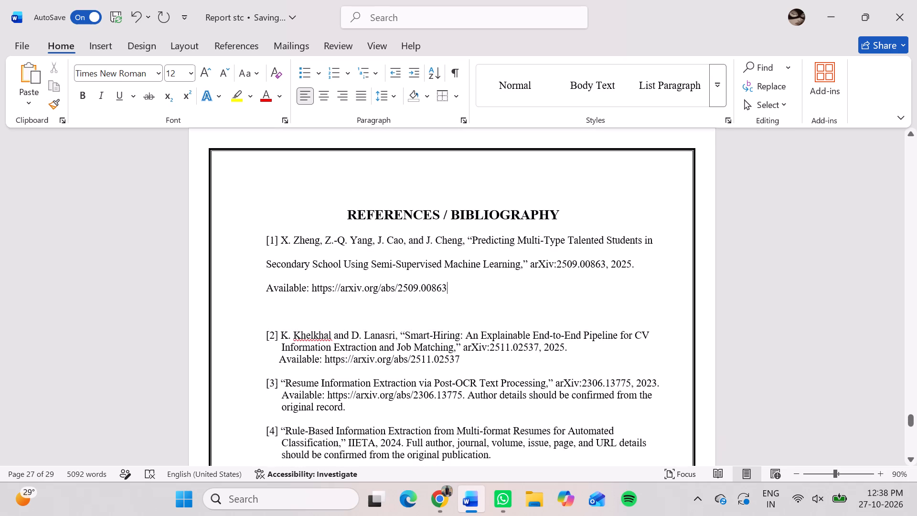
Remove the blank line between references [1] and [2], keeping the link in reference [1] intact.
click(336, 307)
key(Down)
key(BackSpace)
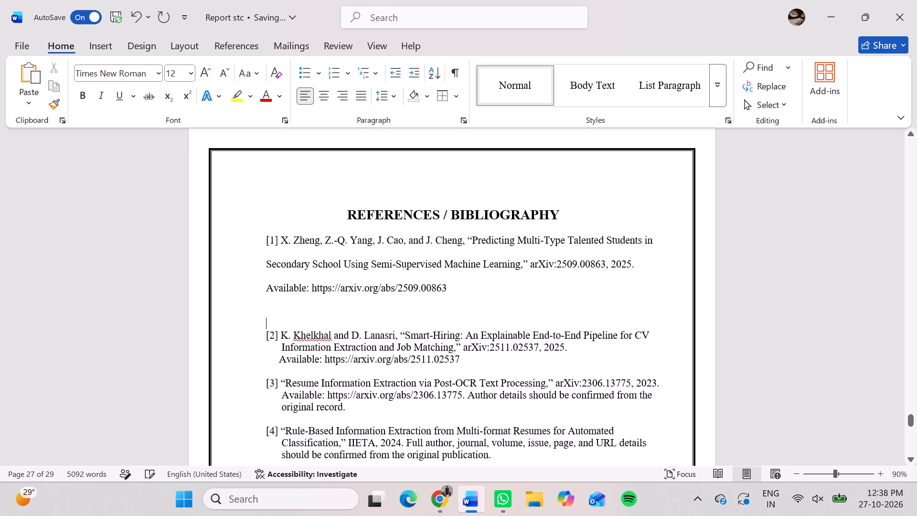
key(BackSpace)
key(BackSpace)
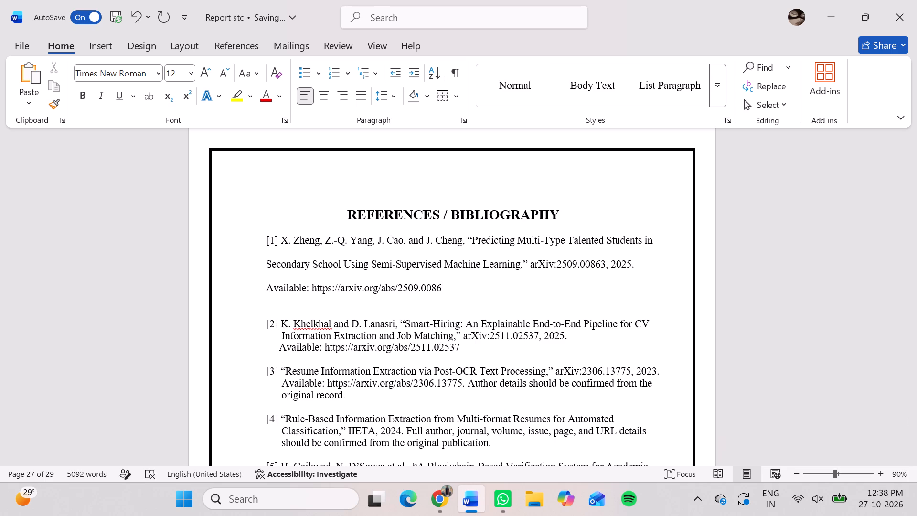
click(139, 13)
Justify the whole reference list, from entry [1] through entry [17].
drag(263, 236, 490, 492)
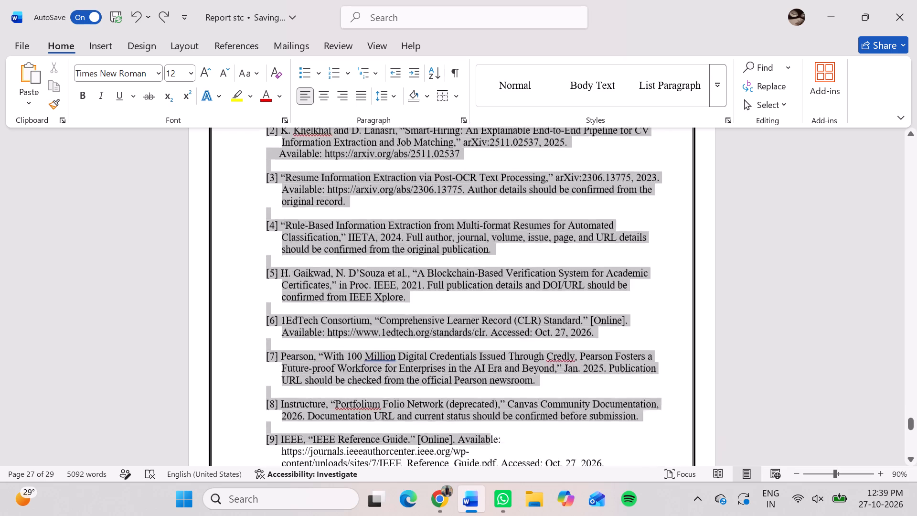
drag(490, 492, 581, 360)
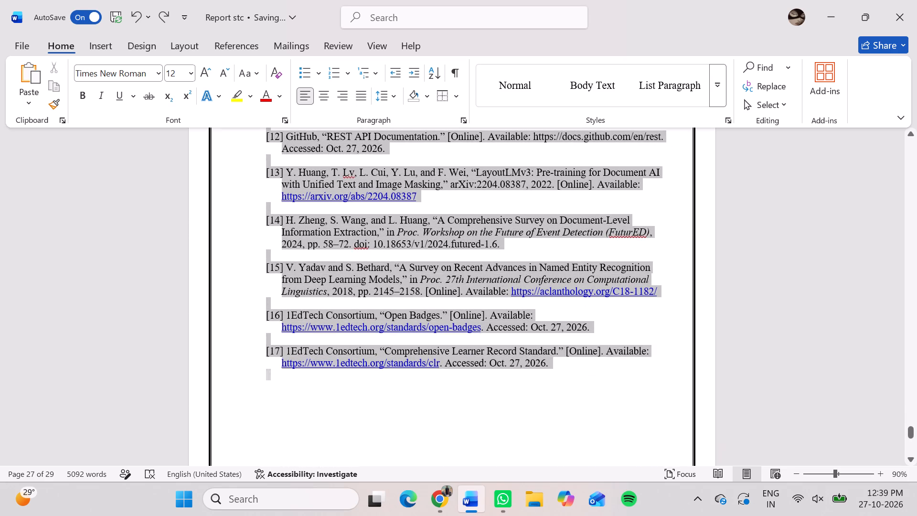
drag(581, 360, 599, 376)
click(363, 91)
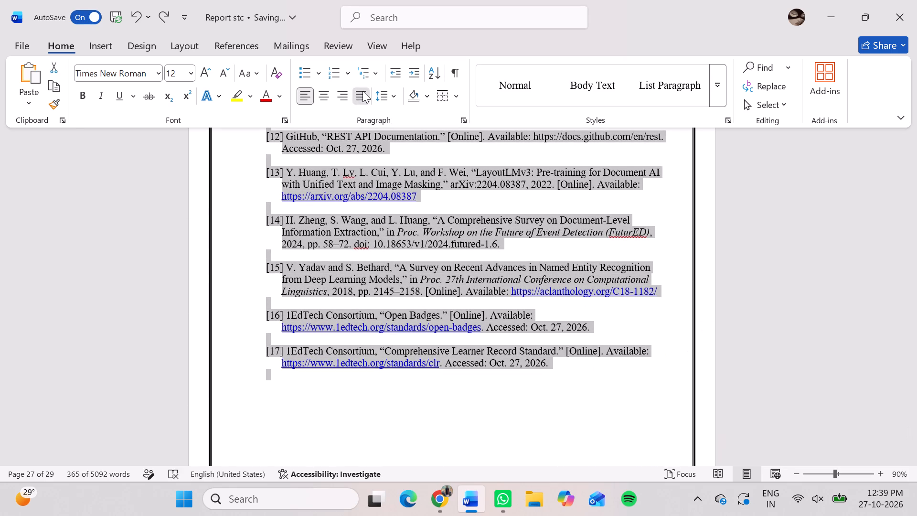
scroll(363, 91, up, 2)
scroll(329, 194, up, 2)
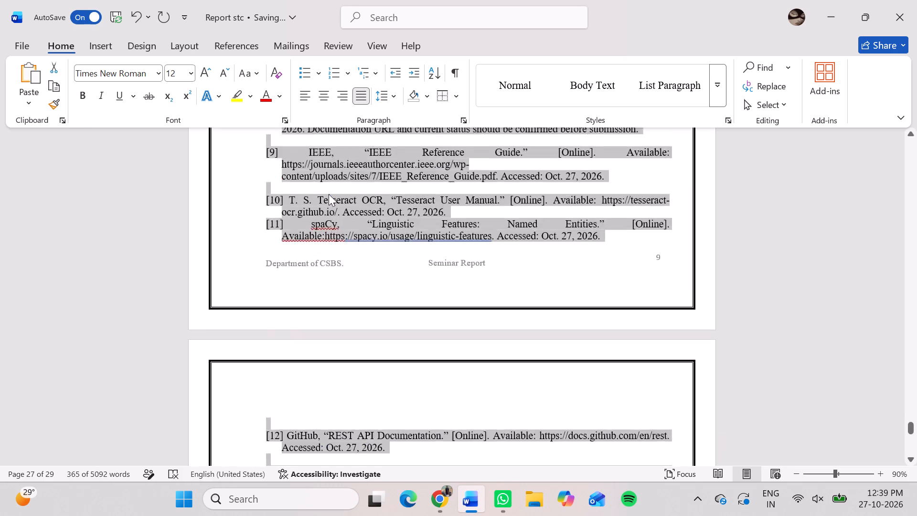
scroll(329, 194, up, 2)
click(260, 180)
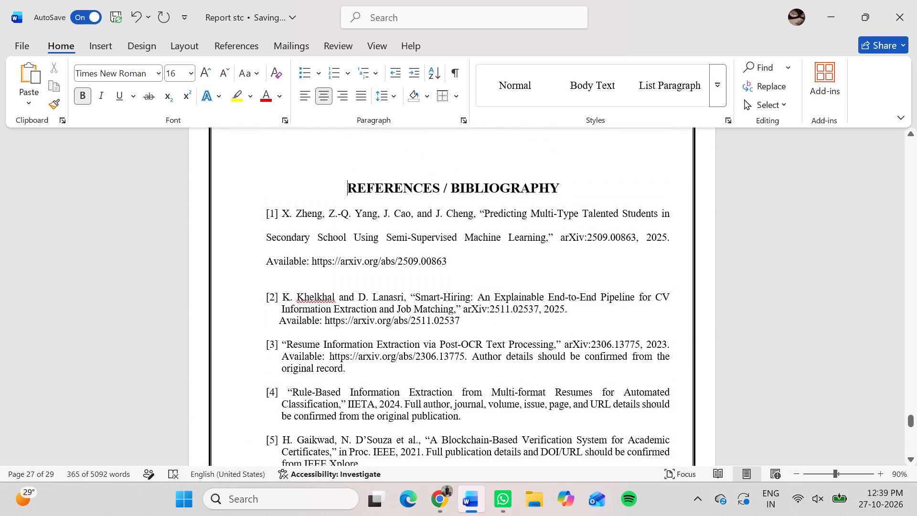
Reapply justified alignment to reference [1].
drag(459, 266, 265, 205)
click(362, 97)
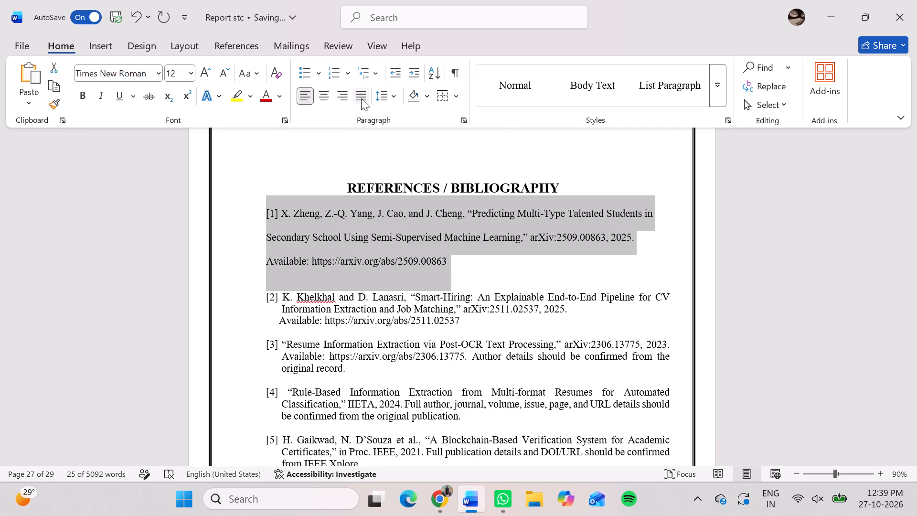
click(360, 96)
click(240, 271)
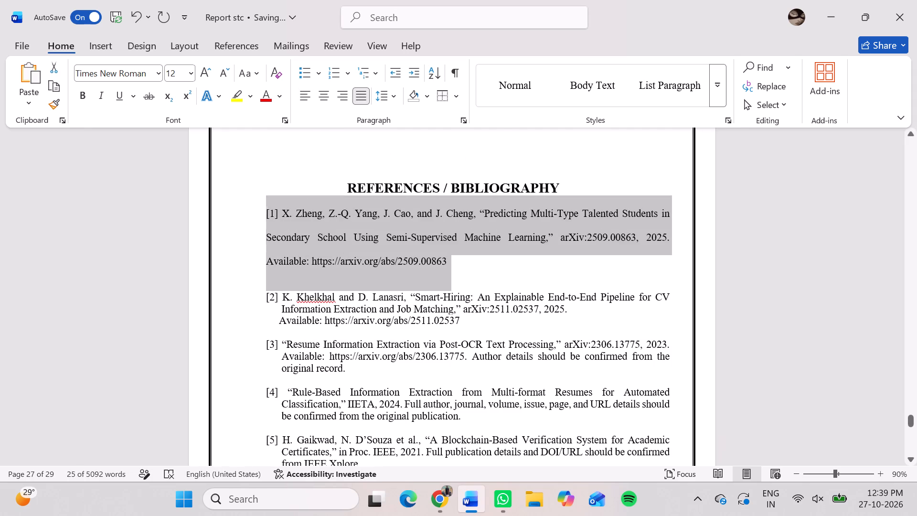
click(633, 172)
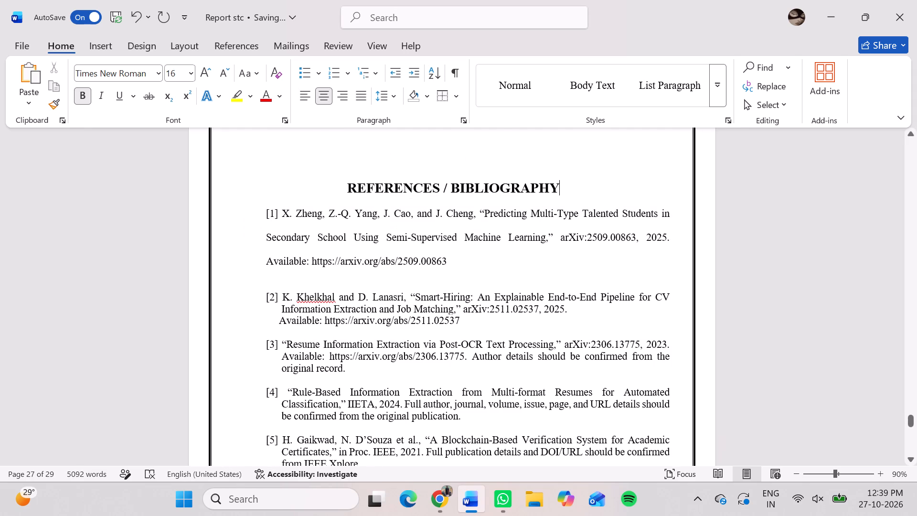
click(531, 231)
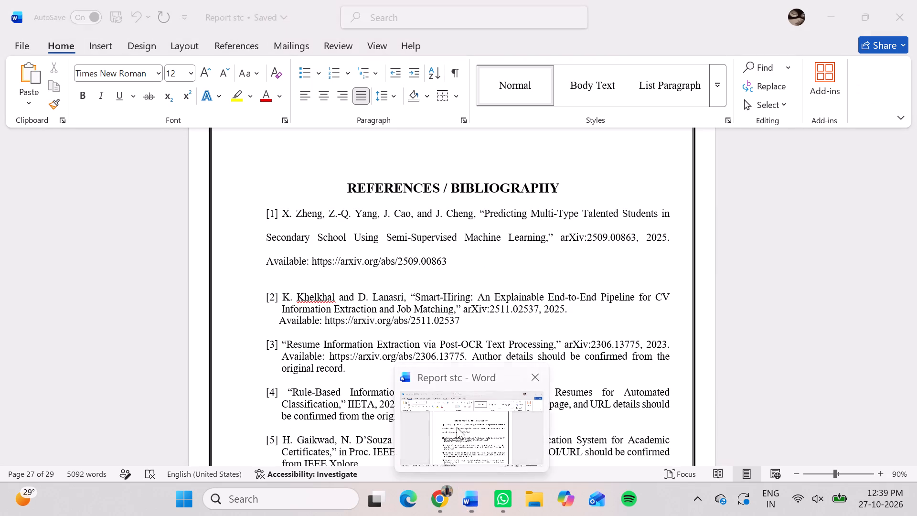
click(23, 51)
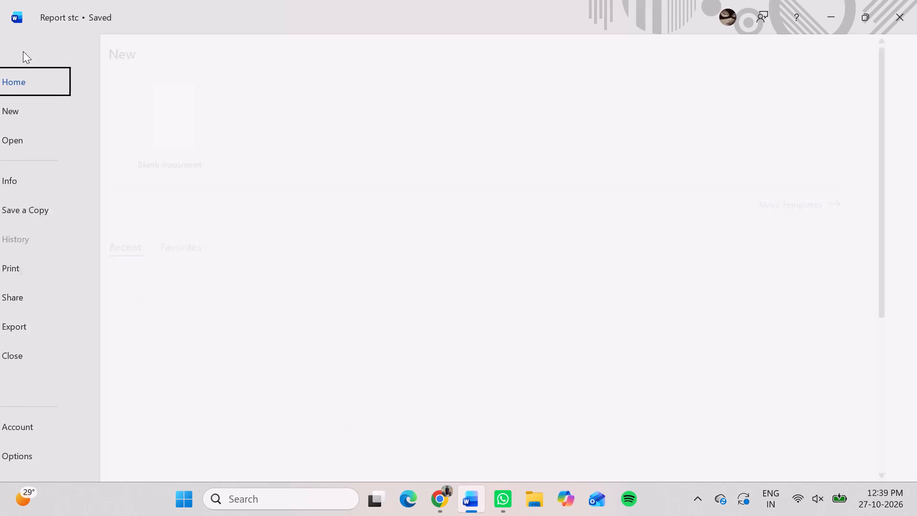
click(209, 317)
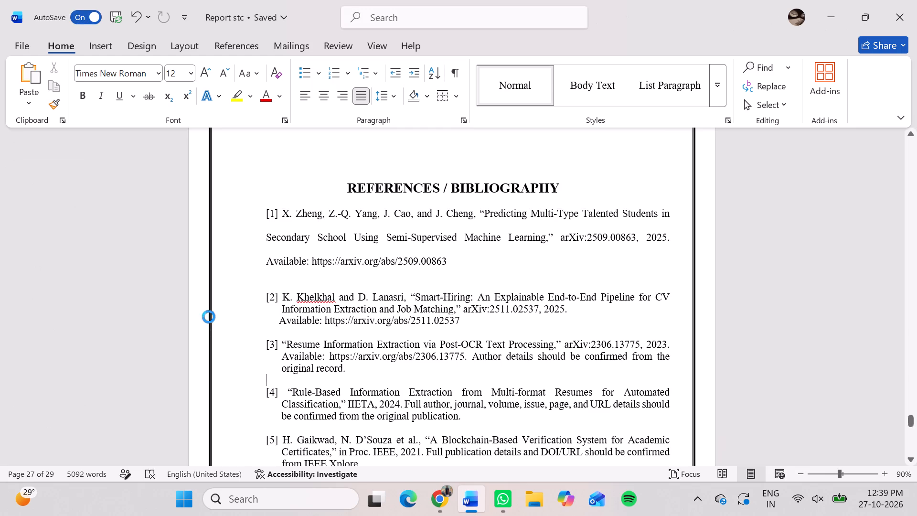
Copy the whole of reference [1] from the References / Bibliography section of the AI_Powered_Student_Achievement_Seminar_Report document.
scroll(440, 282, down, 15)
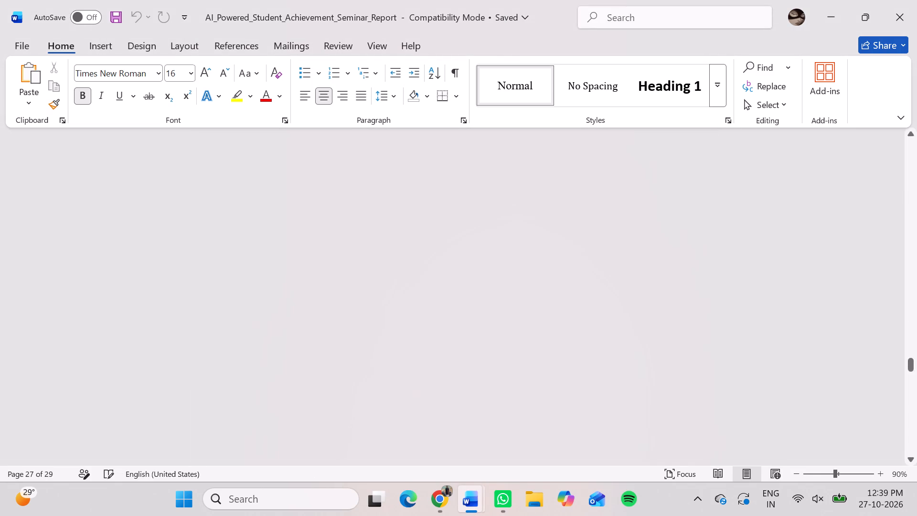
scroll(440, 282, down, 18)
scroll(440, 282, up, 2)
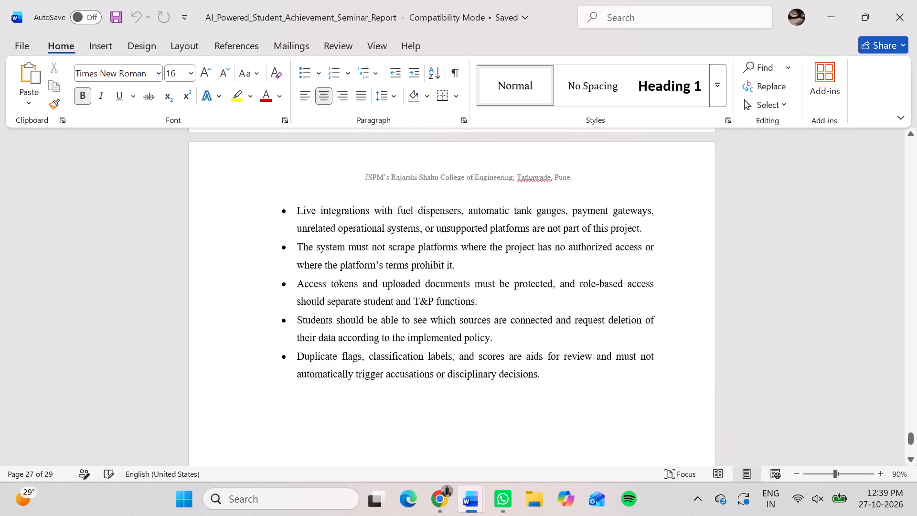
scroll(440, 282, up, 3)
scroll(440, 282, down, 1)
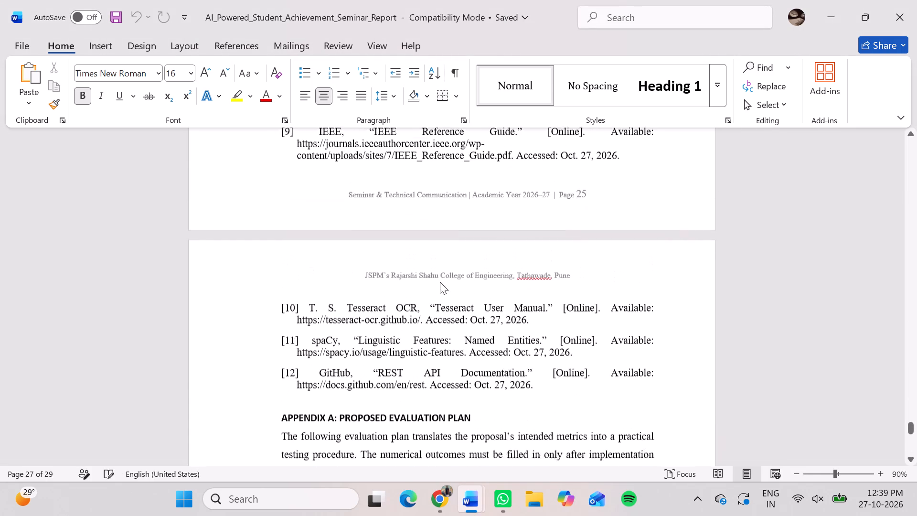
scroll(440, 282, down, 1)
scroll(440, 282, up, 1)
scroll(440, 282, down, 1)
scroll(440, 282, up, 1)
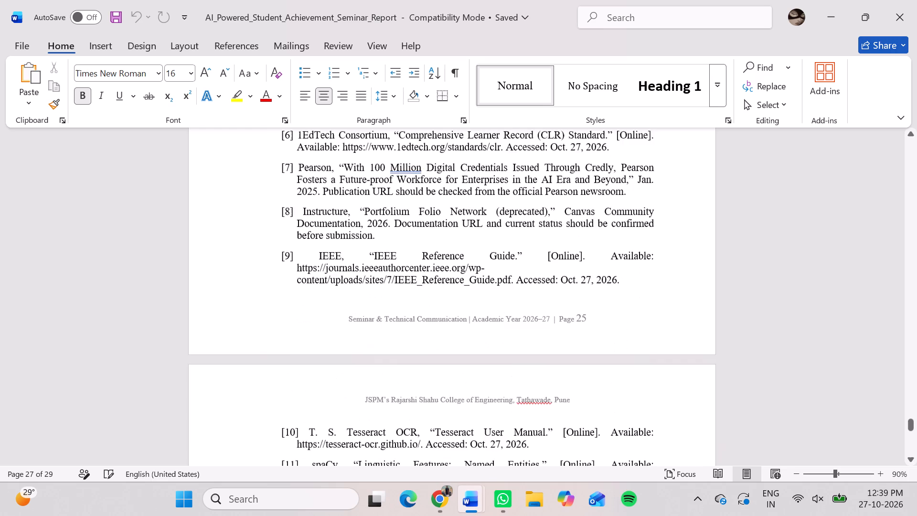
scroll(440, 282, up, 1)
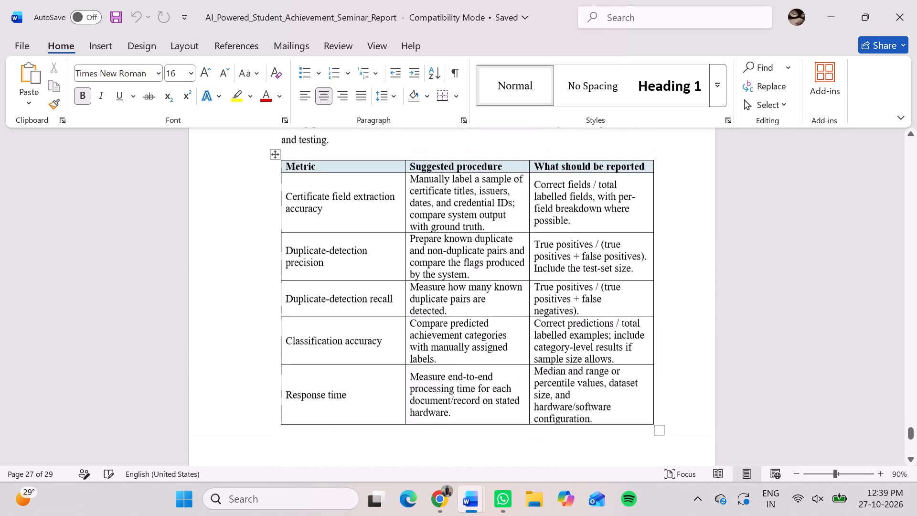
scroll(440, 282, up, 1)
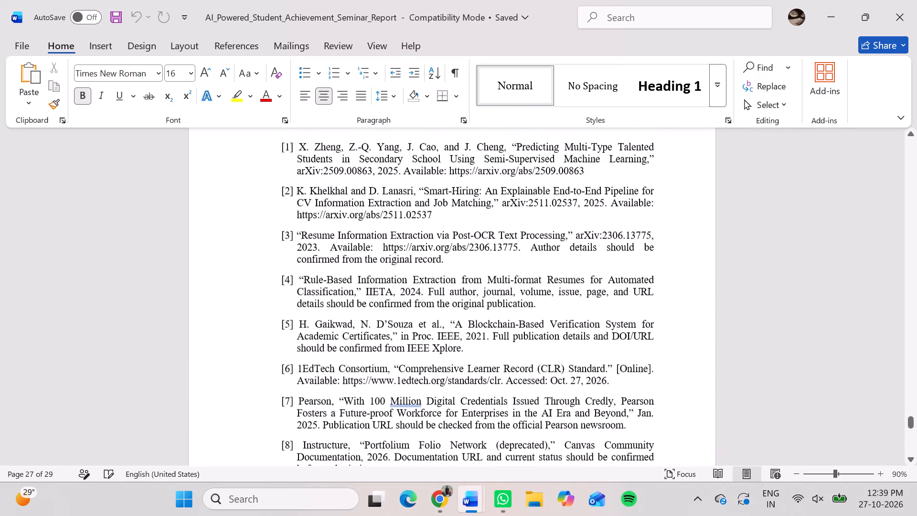
scroll(440, 282, up, 1)
drag(276, 242, 588, 263)
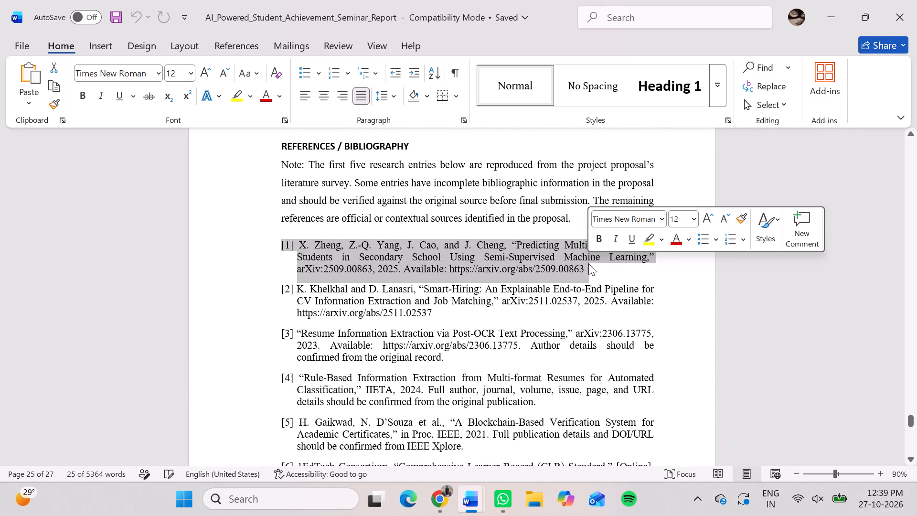
key(ctrl+c)
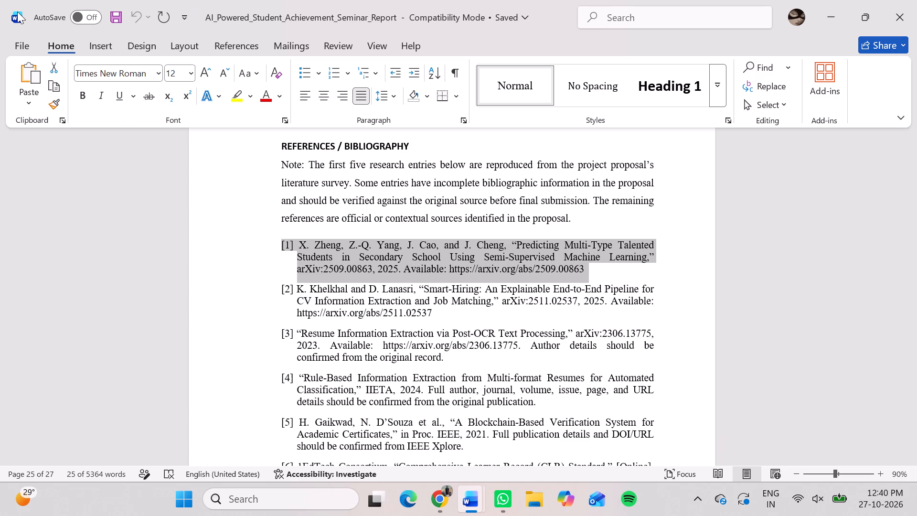
Return to the Report stc document and paste the copied entry over its double-spaced reference [1].
click(17, 11)
click(93, 215)
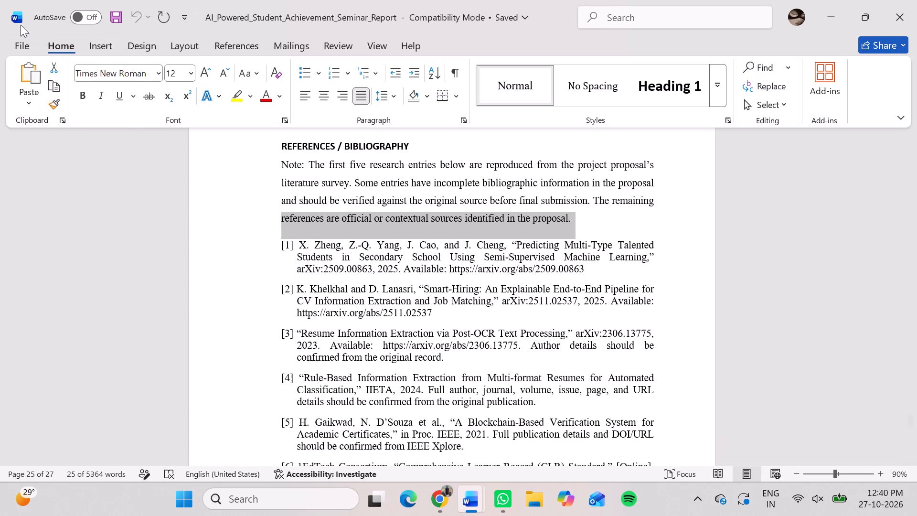
click(21, 40)
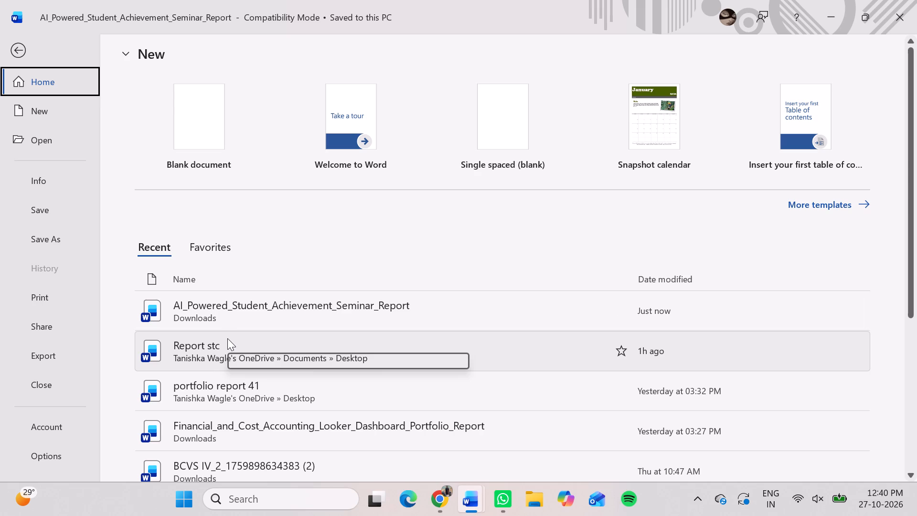
click(227, 338)
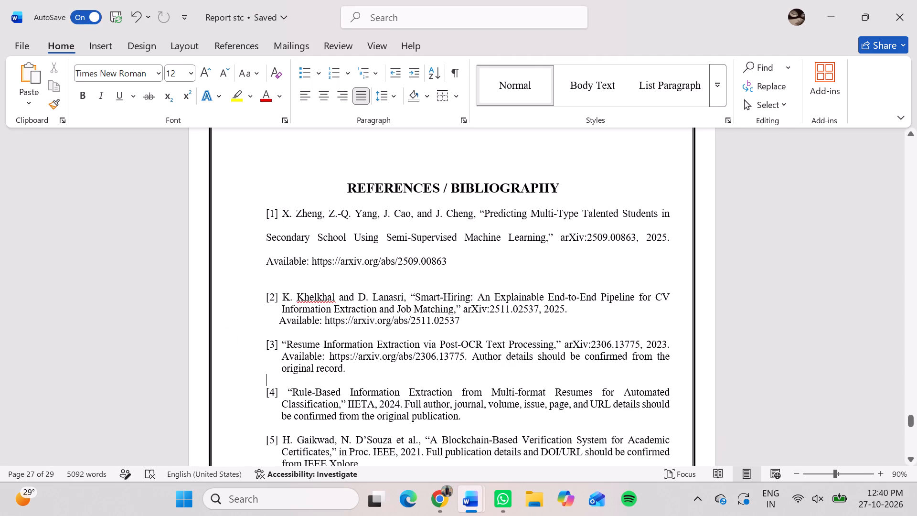
drag(270, 285, 263, 212)
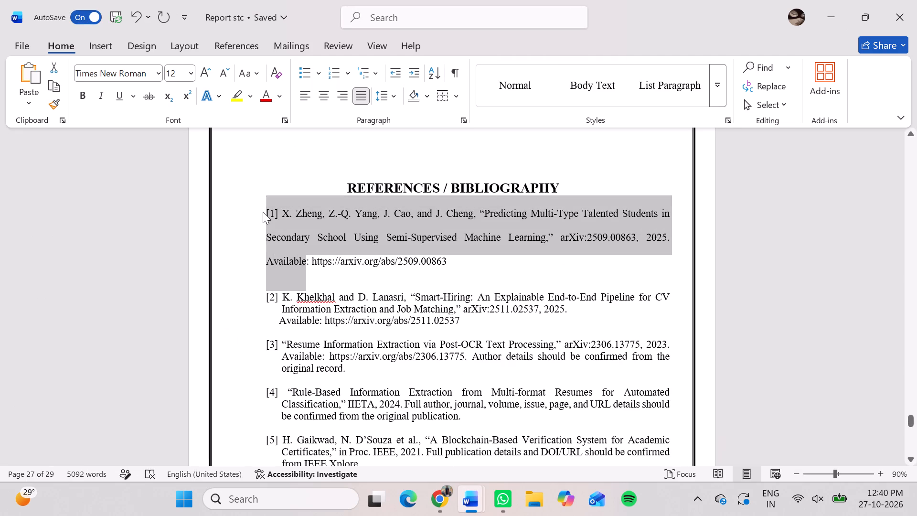
key(ctrl+v)
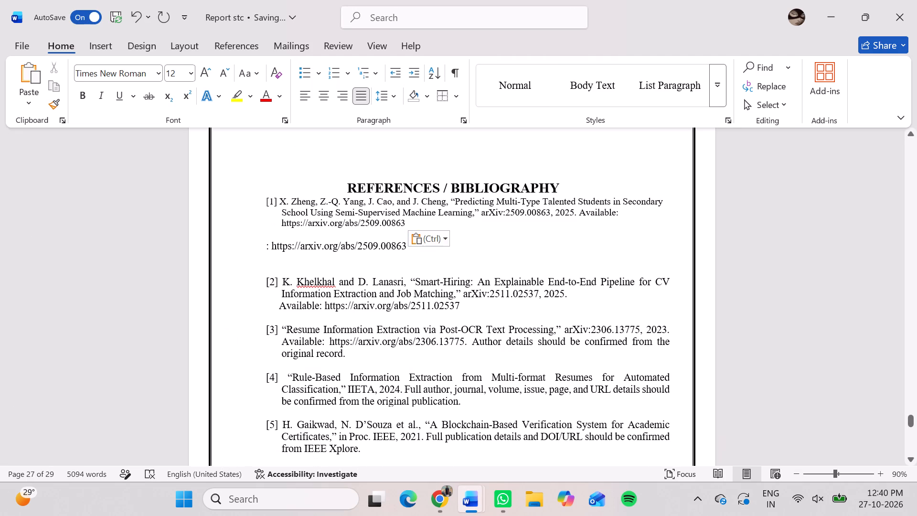
Delete the leftover duplicate link and extra space below the pasted reference [1], leaving one line break before reference [2].
click(409, 259)
key(BackSpace)
key(BackSpace)
key(BackSpace)
key(BackSpace)
key(BackSpace)
key(BackSpace)
key(BackSpace)
key(BackSpace)
key(BackSpace)
key(BackSpace)
key(BackSpace)
key(BackSpace)
key(BackSpace)
key(BackSpace)
key(BackSpace)
key(BackSpace)
key(BackSpace)
key(BackSpace)
key(BackSpace)
key(BackSpace)
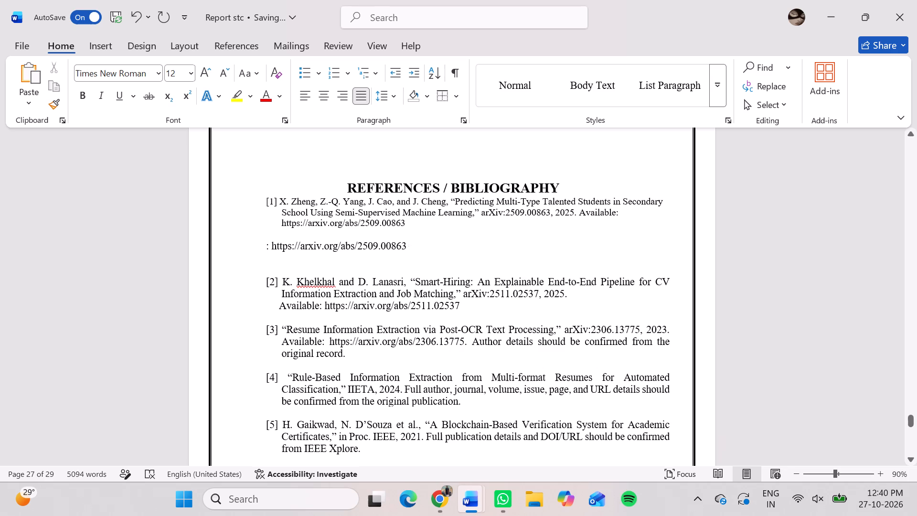
key(BackSpace)
key(BackSpace)
key(BackSpace)
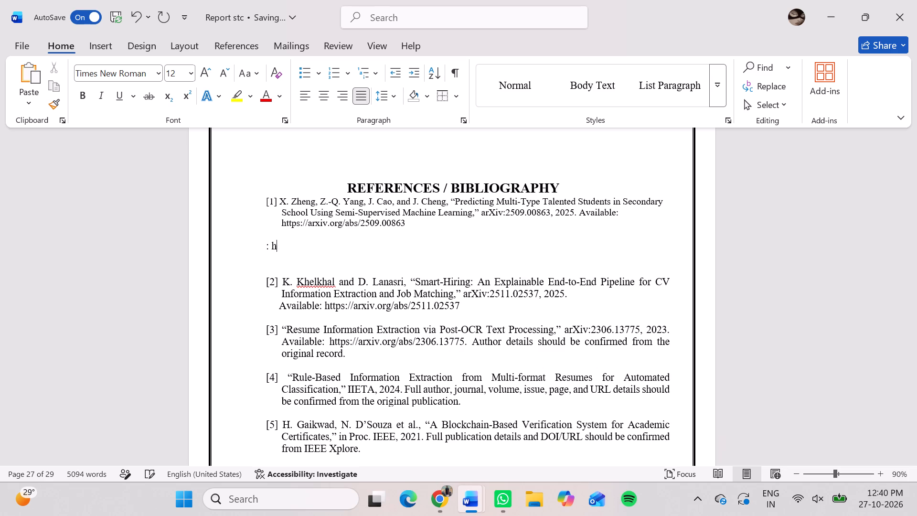
key(BackSpace)
key(BackSpace)
key(BackSpace)
key(BackSpace)
key(Return)
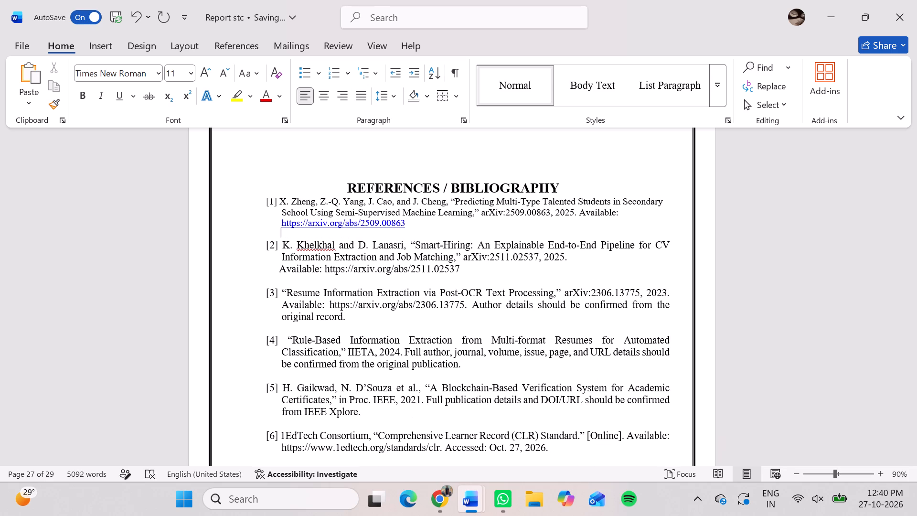
Set reference [1] to 12 pt and justify it.
drag(444, 229, 365, 218)
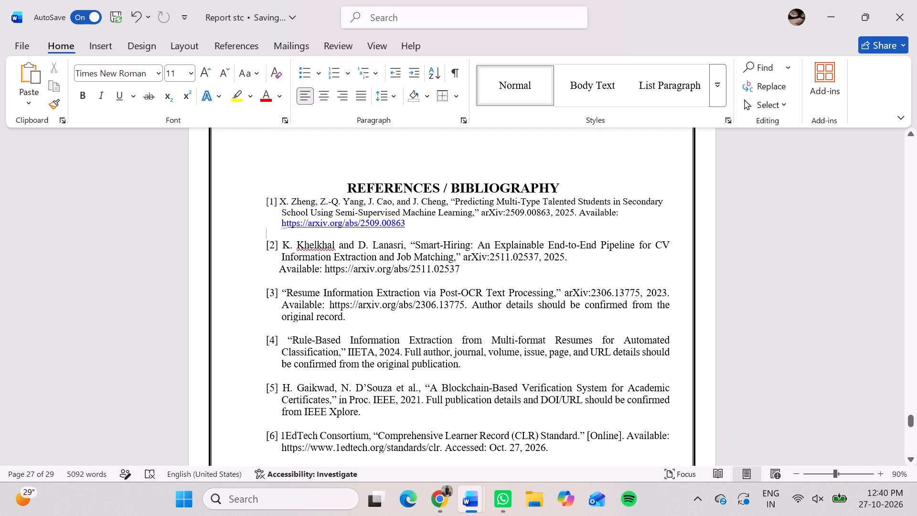
drag(365, 218, 263, 188)
click(265, 175)
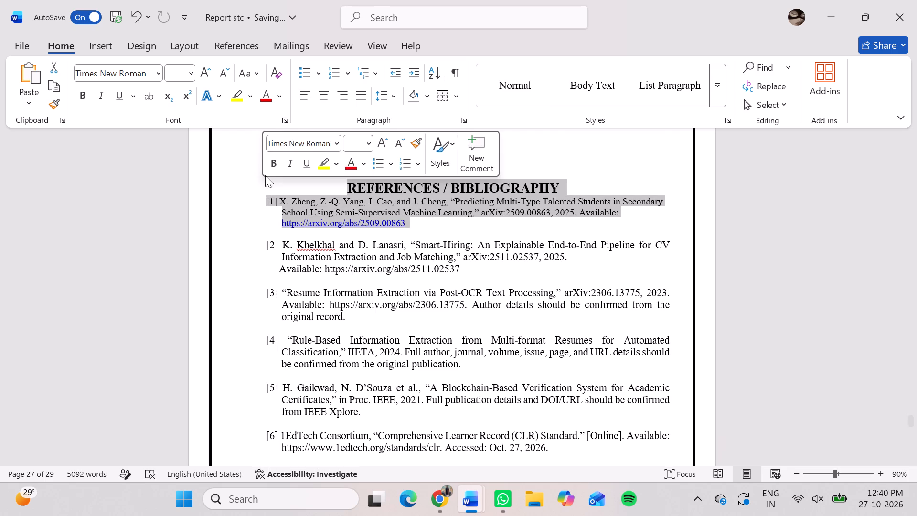
click(248, 179)
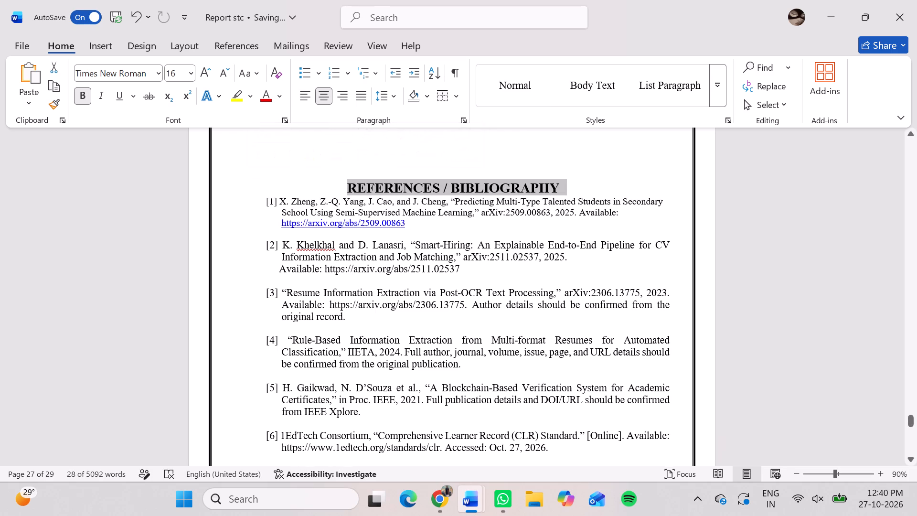
click(418, 230)
drag(418, 230, 266, 203)
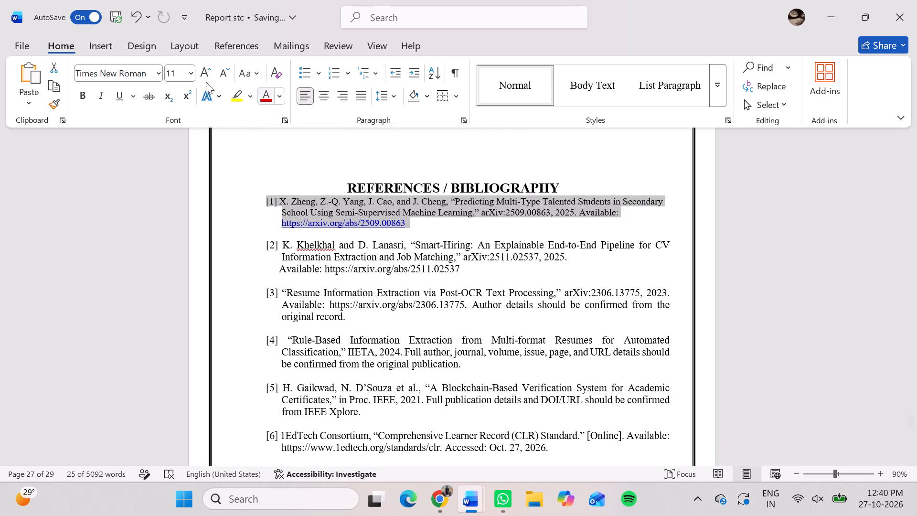
click(189, 69)
click(183, 161)
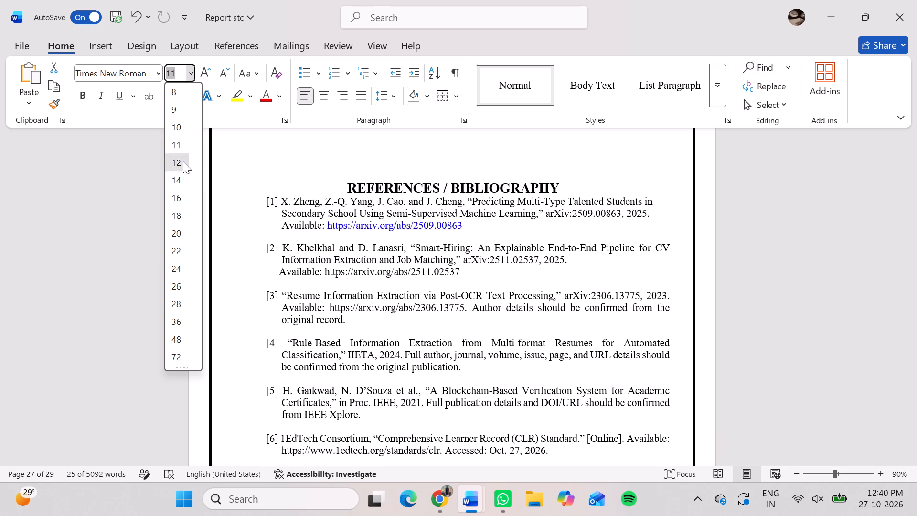
click(363, 93)
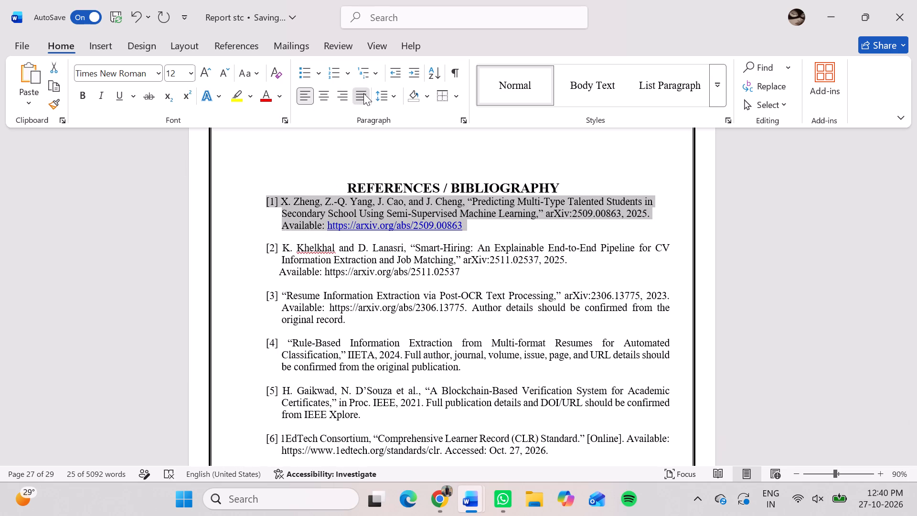
Insert a blank line between the REFERENCES / BIBLIOGRAPHY heading and reference [1].
click(654, 167)
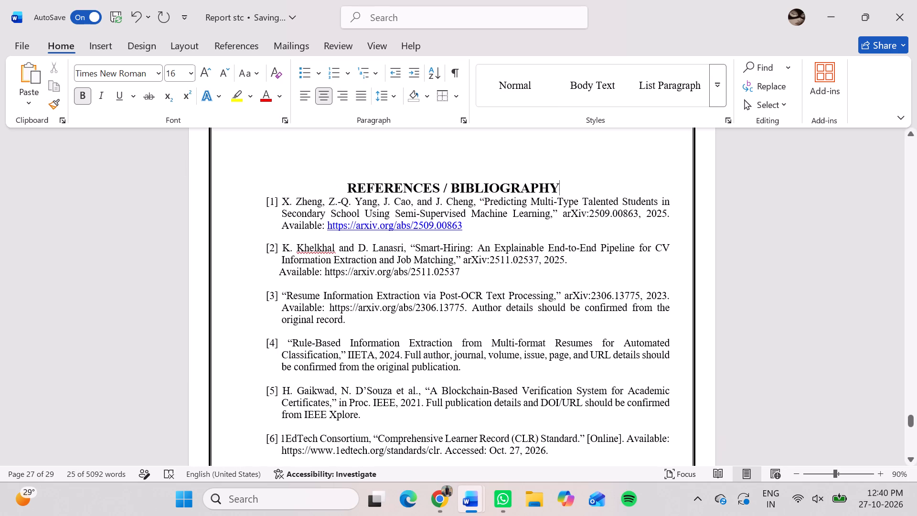
key(Return)
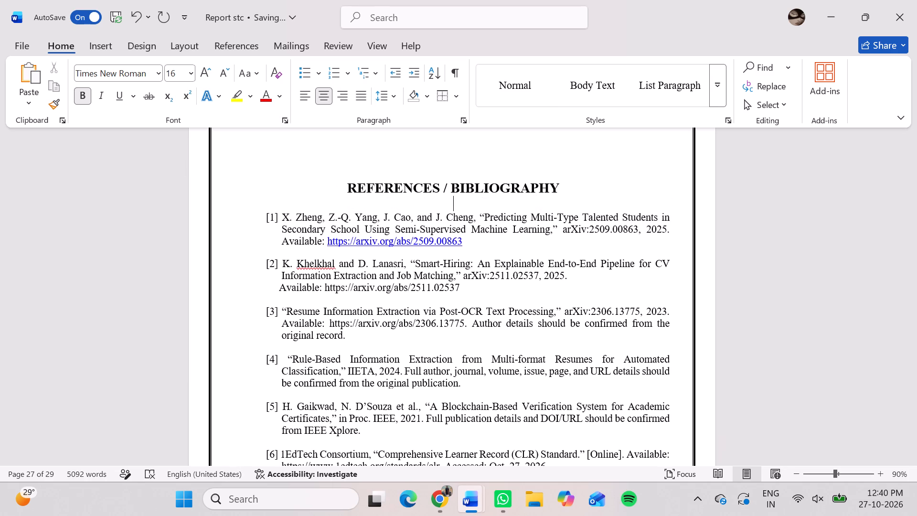
Review the rest of the reference list and the highlighted formatting guidelines on the last page.
scroll(654, 167, down, 7)
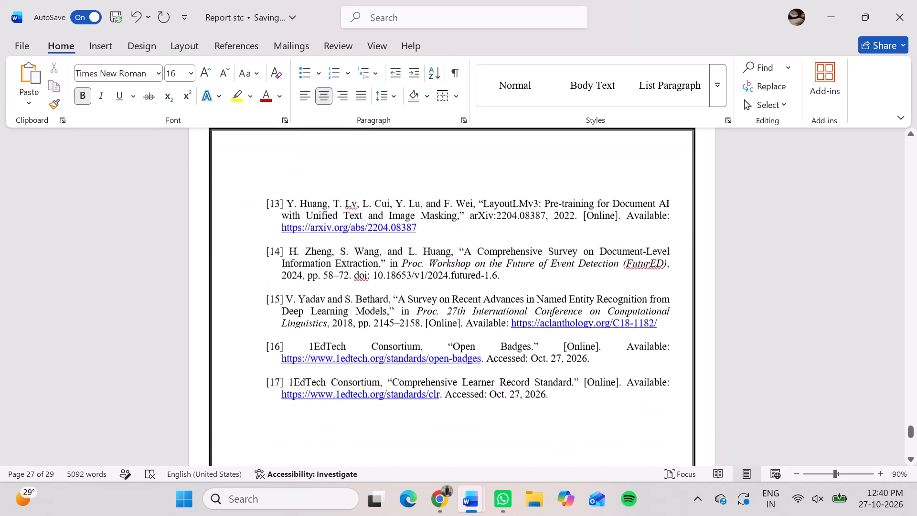
scroll(654, 167, down, 2)
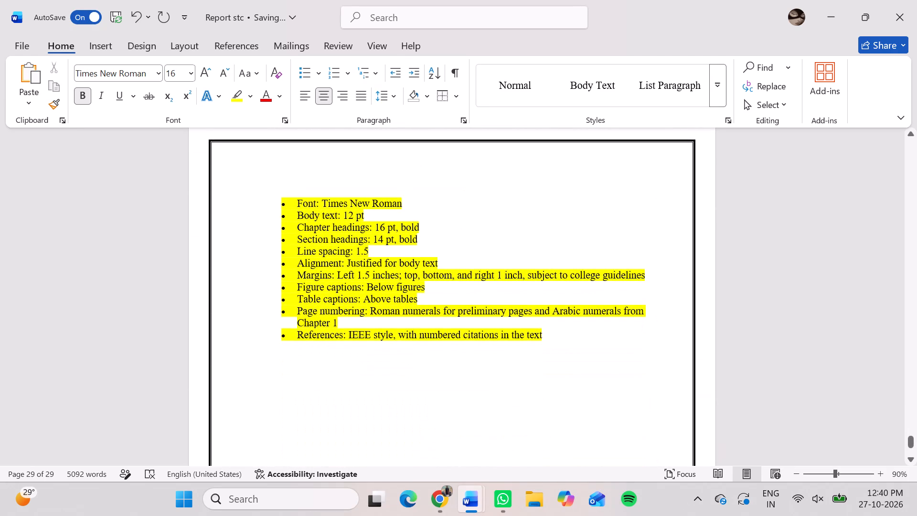
scroll(565, 204, up, 1)
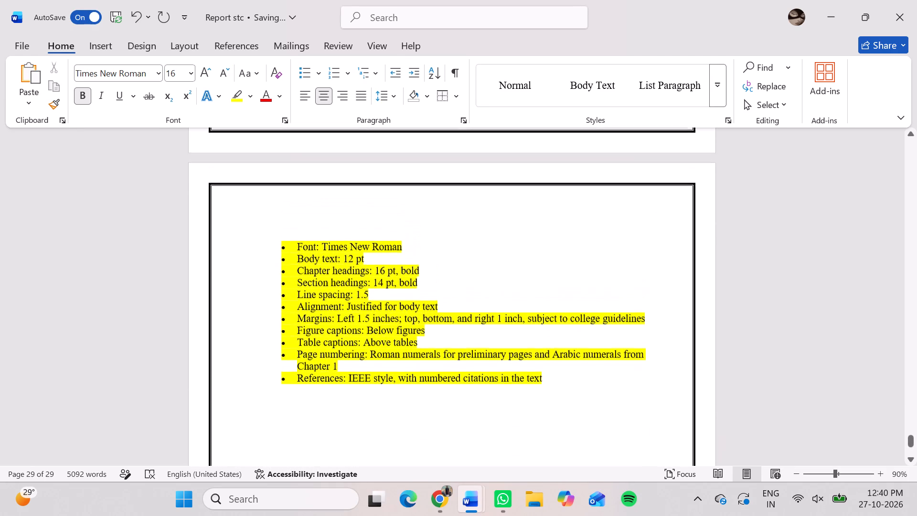
scroll(565, 204, up, 1)
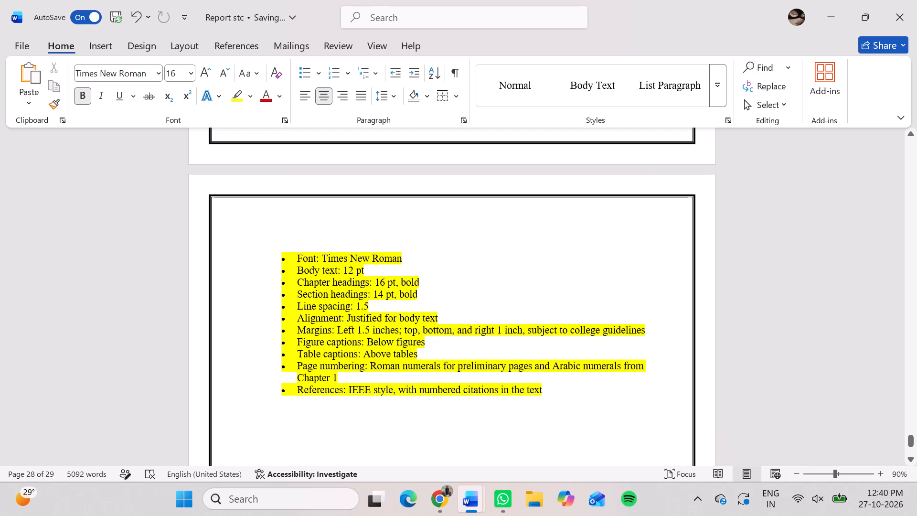
Check the page margin presets and set the left indent of the "Chapter headings: 16 pt, bold" guideline to 0.7 cm.
click(245, 281)
click(170, 46)
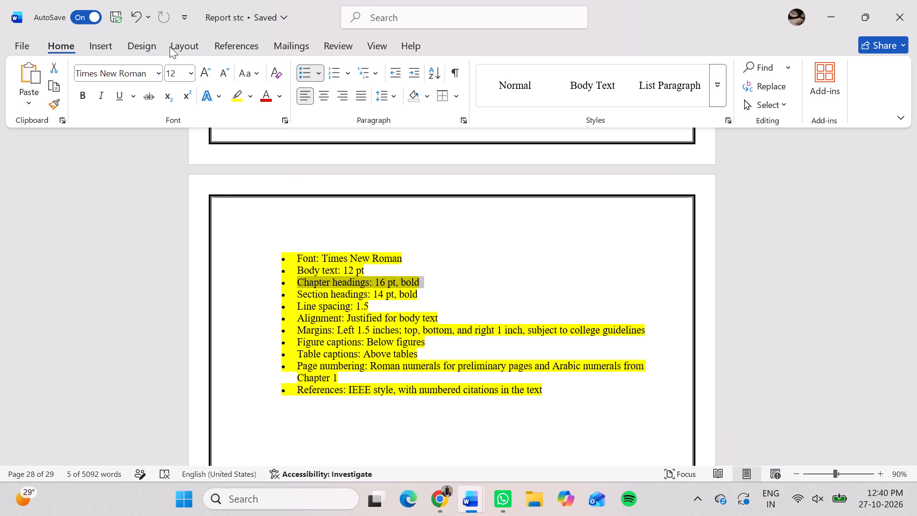
click(40, 71)
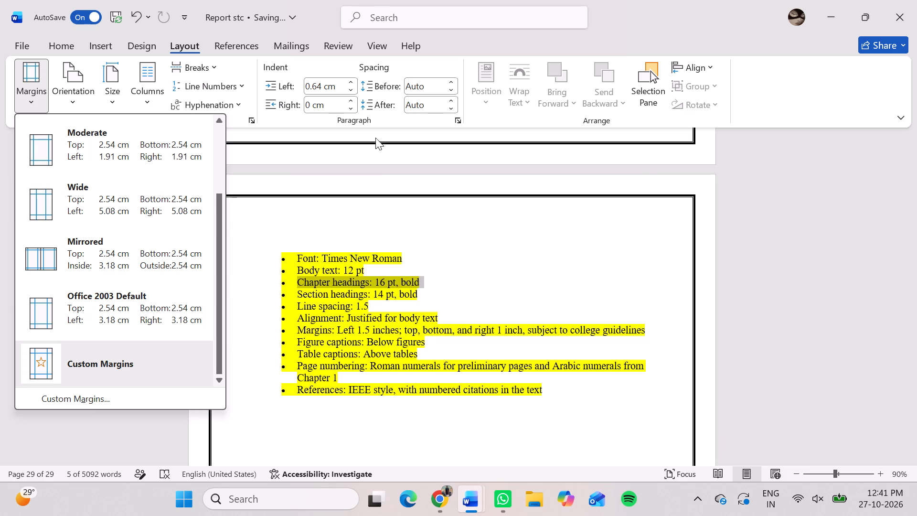
click(348, 81)
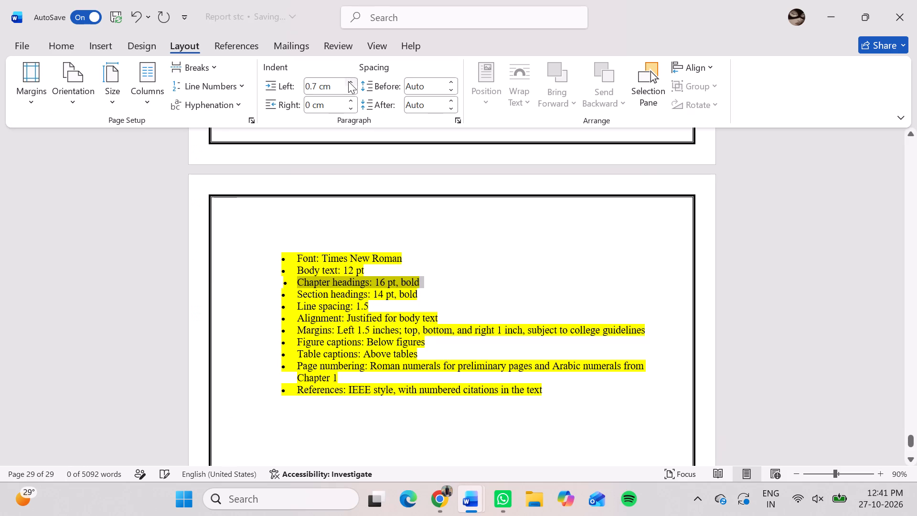
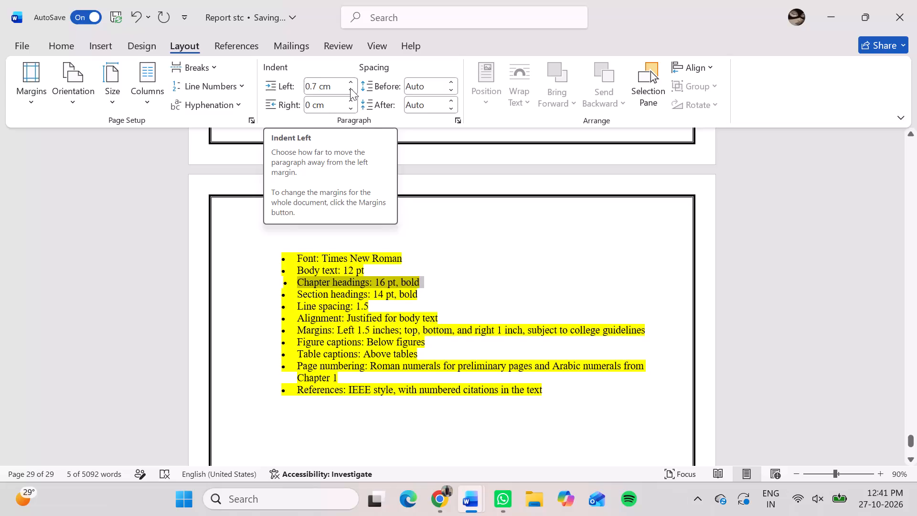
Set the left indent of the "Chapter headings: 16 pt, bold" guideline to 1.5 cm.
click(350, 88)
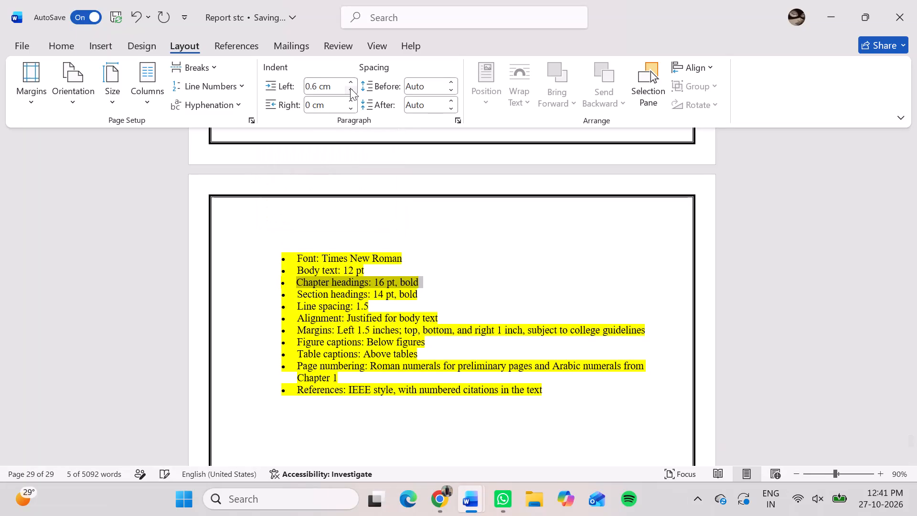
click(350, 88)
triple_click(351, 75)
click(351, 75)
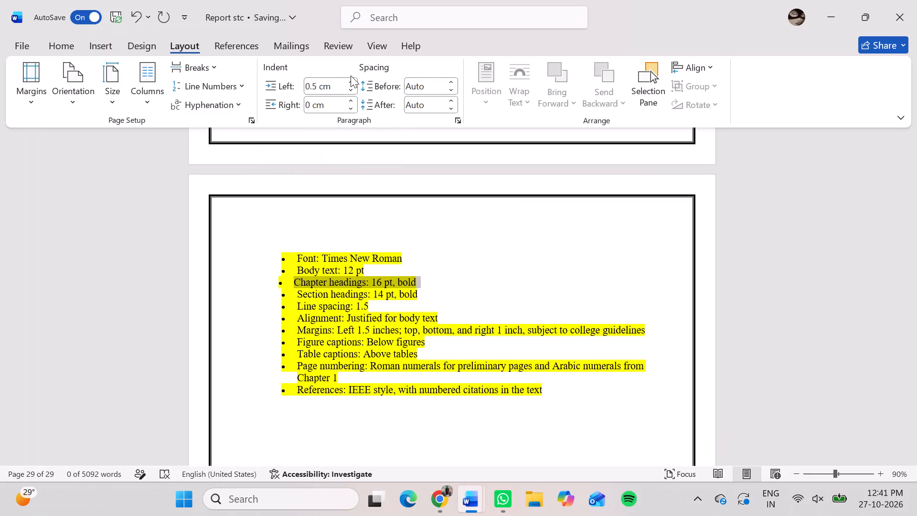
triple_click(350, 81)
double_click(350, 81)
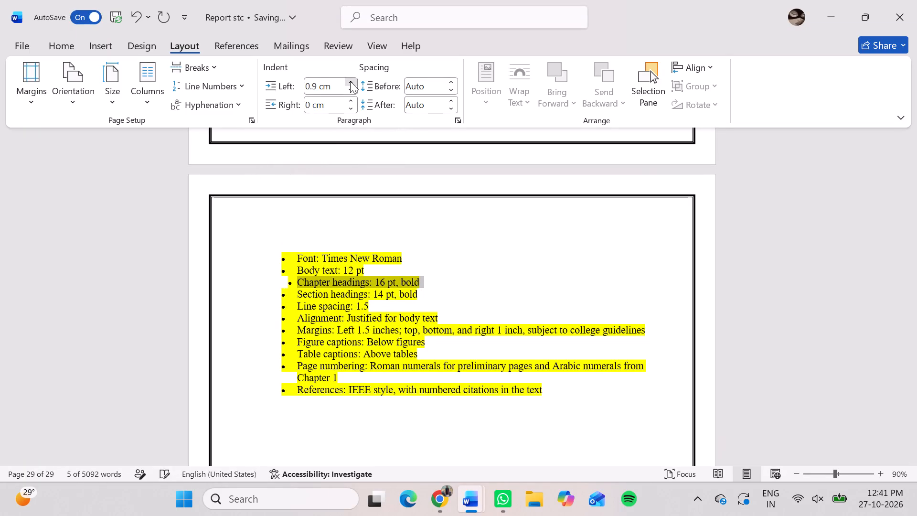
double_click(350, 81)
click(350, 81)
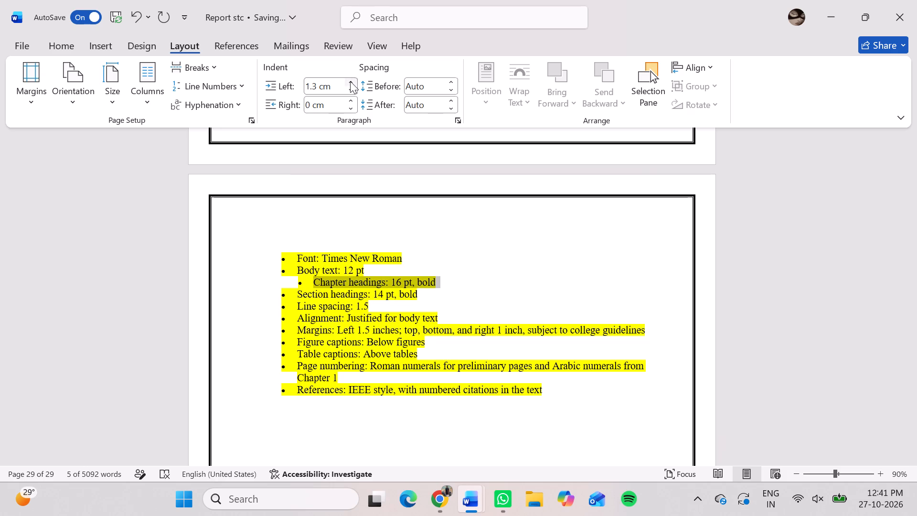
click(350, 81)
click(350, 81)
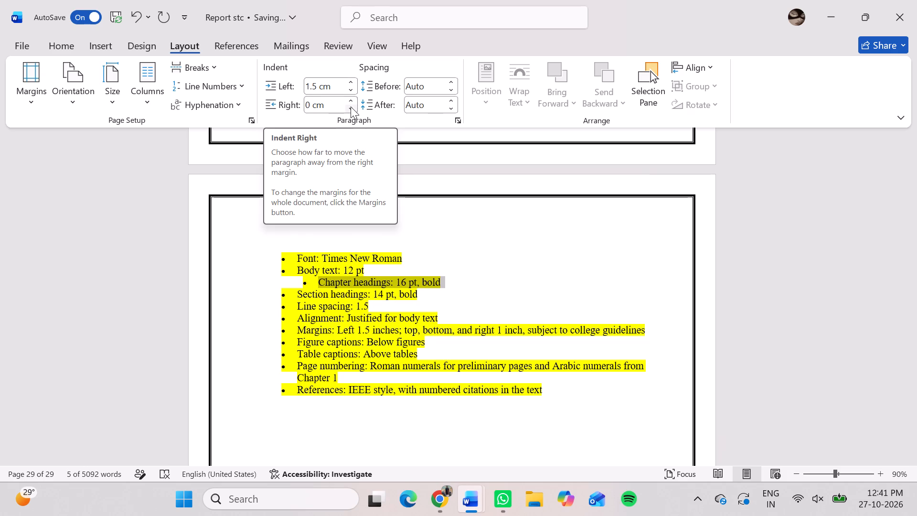
Set the right indent of the "Chapter headings: 16 pt, bold" guideline to 1 cm.
click(351, 107)
triple_click(351, 96)
drag(351, 96, 350, 100)
triple_click(350, 100)
triple_click(350, 100)
triple_click(350, 100)
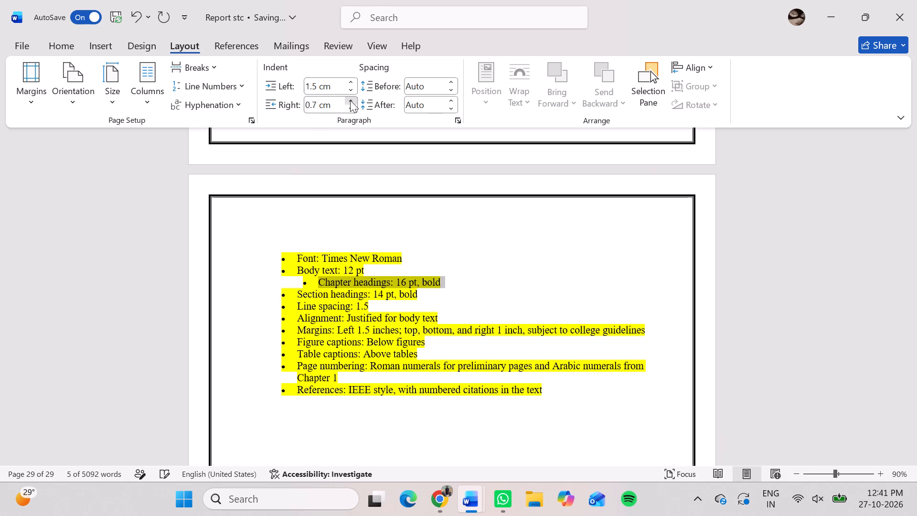
triple_click(350, 100)
triple_click(350, 100)
triple_click(350, 100)
triple_click(350, 100)
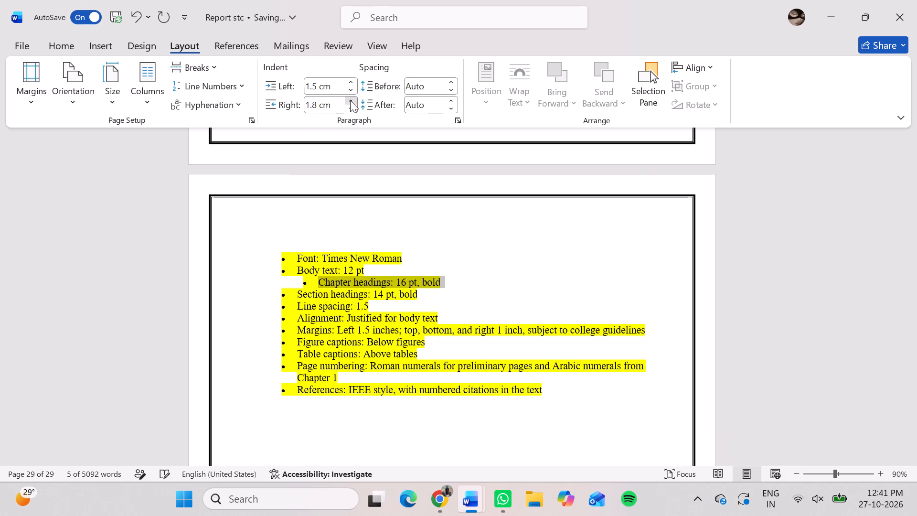
triple_click(350, 100)
triple_click(351, 110)
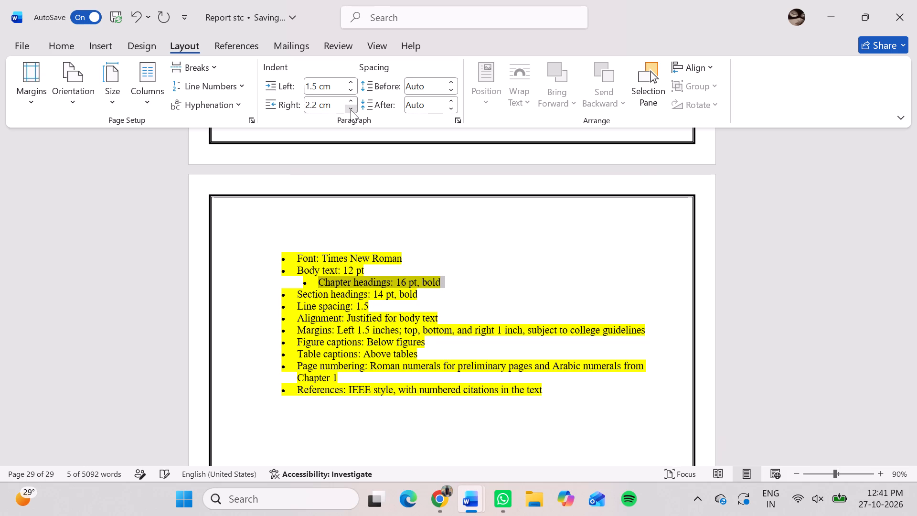
double_click(351, 110)
triple_click(351, 110)
triple_click(351, 110)
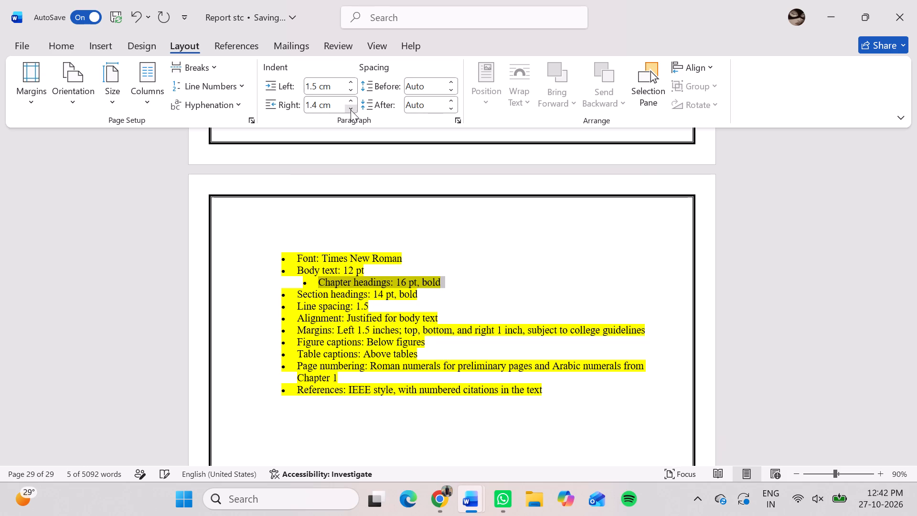
click(351, 110)
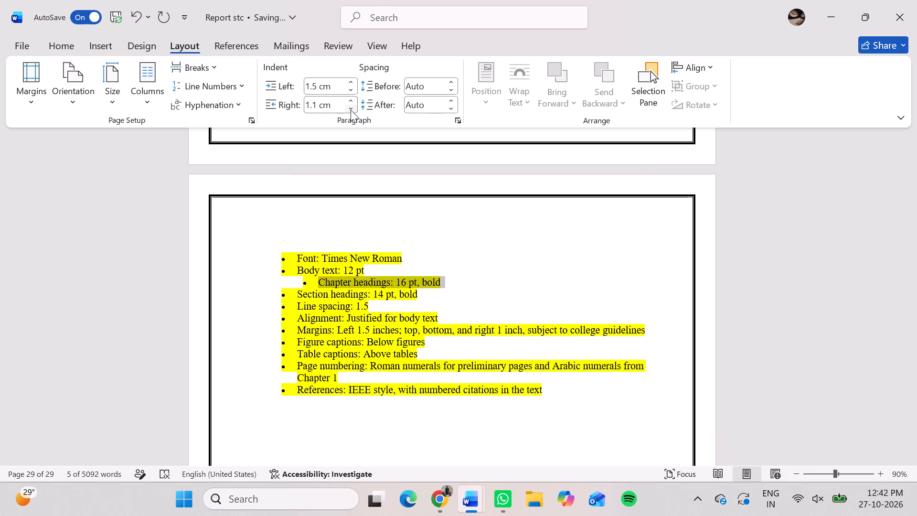
click(351, 107)
Set the left indent of the "Chapter headings: 16 pt, bold" guideline to 1.5 in.
click(331, 86)
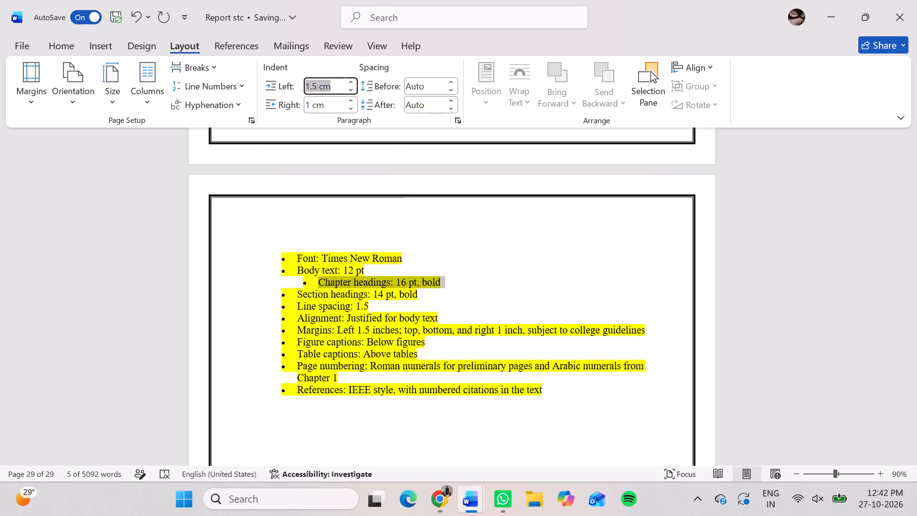
key(1)
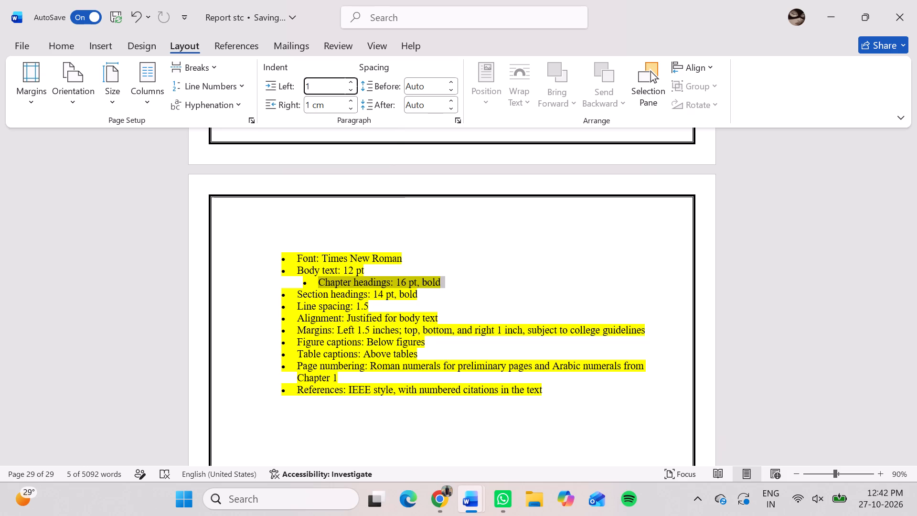
key(period)
key(5)
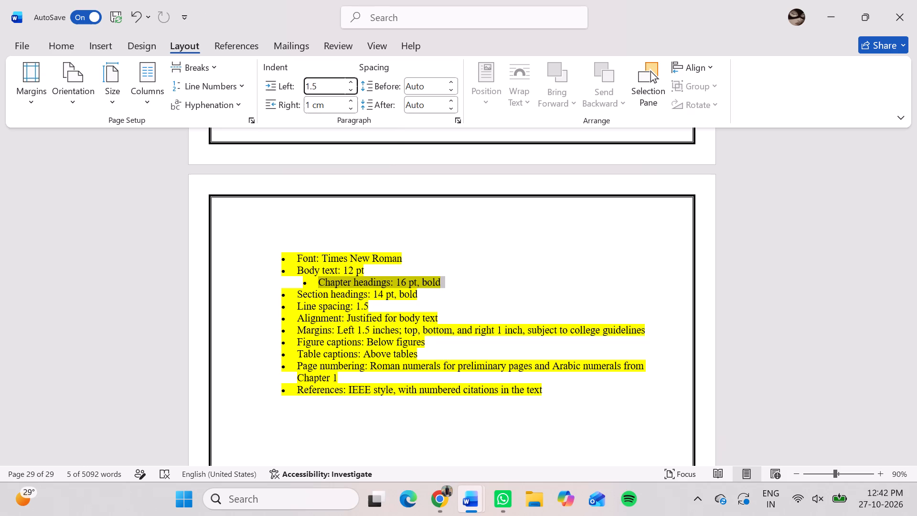
key(space)
text(in)
key(Return)
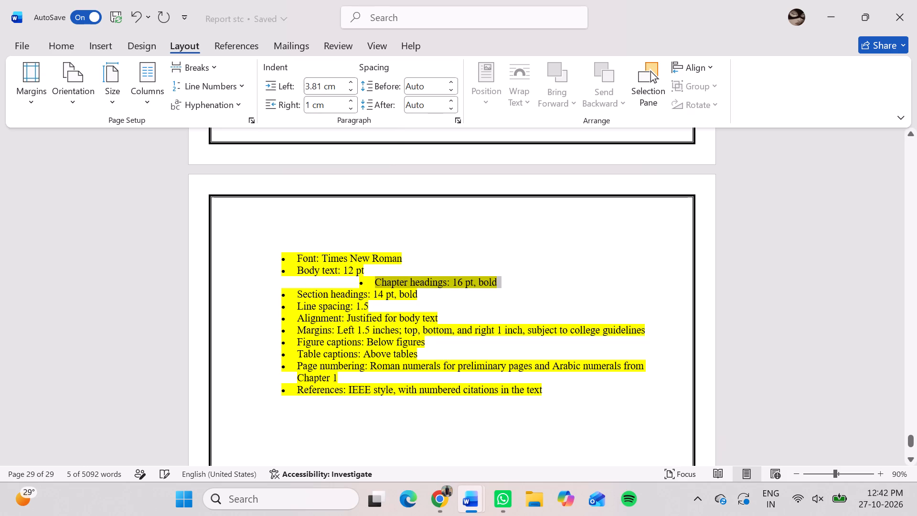
click(421, 258)
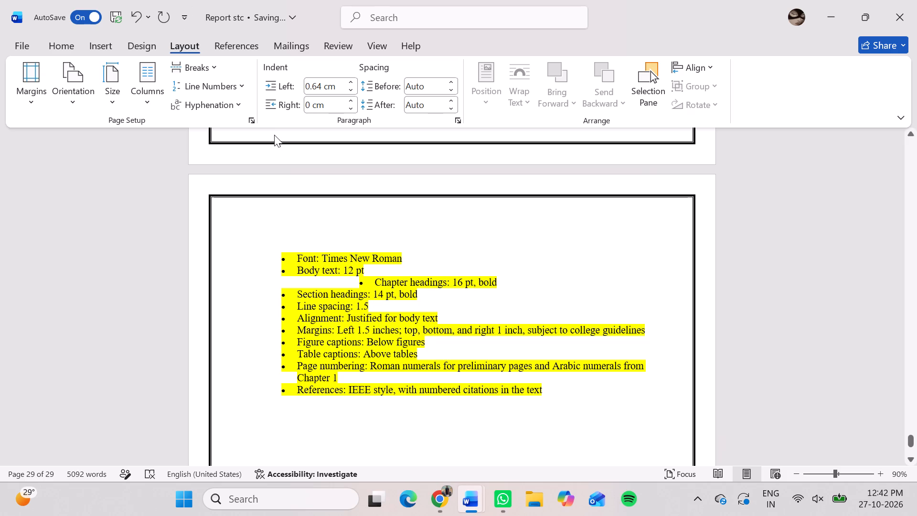
Insert three blank lines before the "Recommended formatting guidelines" heading to push it onto the last page.
scroll(419, 280, down, 1)
scroll(419, 280, up, 1)
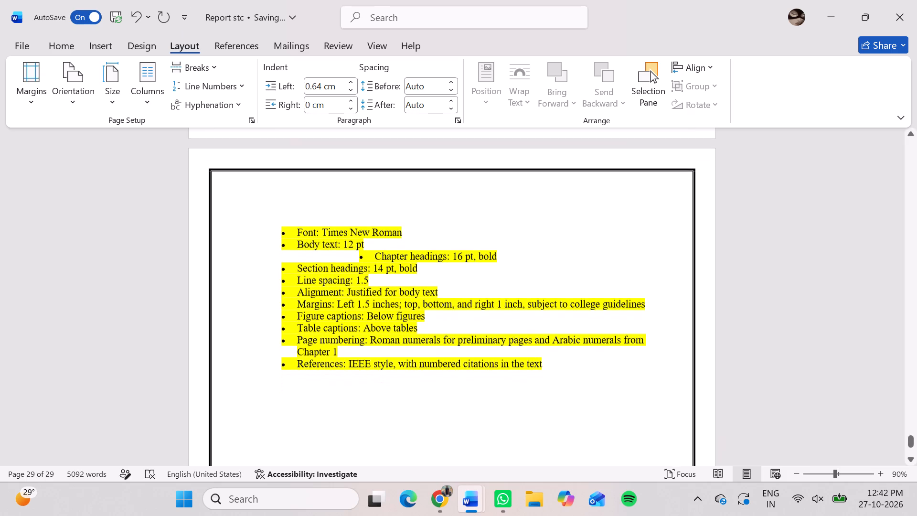
scroll(419, 280, up, 2)
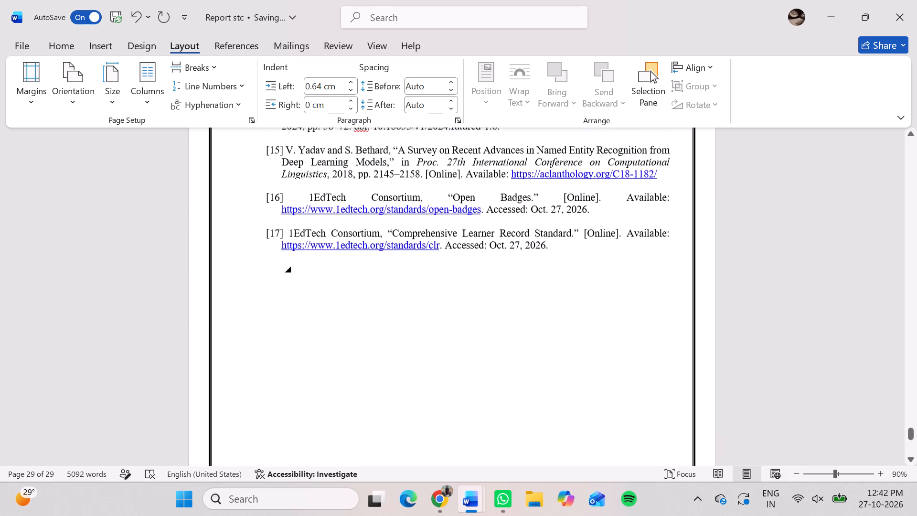
scroll(419, 280, up, 2)
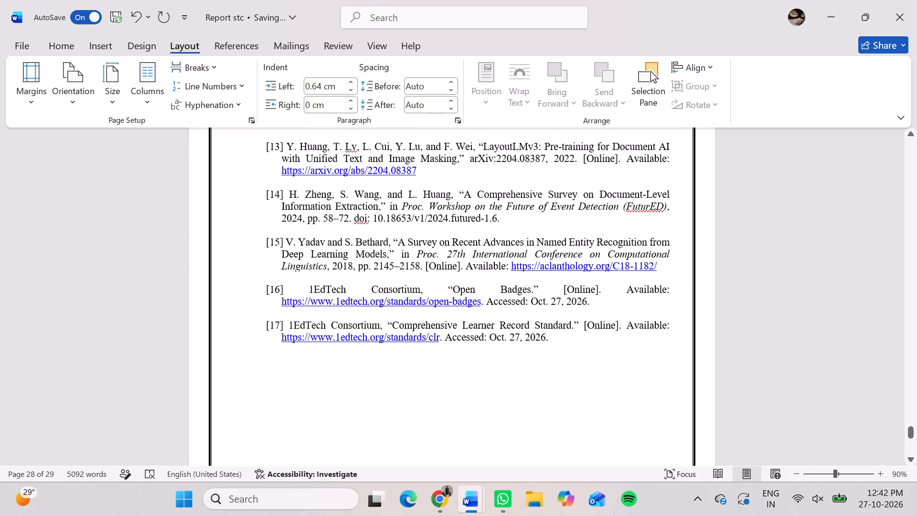
scroll(419, 280, up, 2)
scroll(419, 280, down, 1)
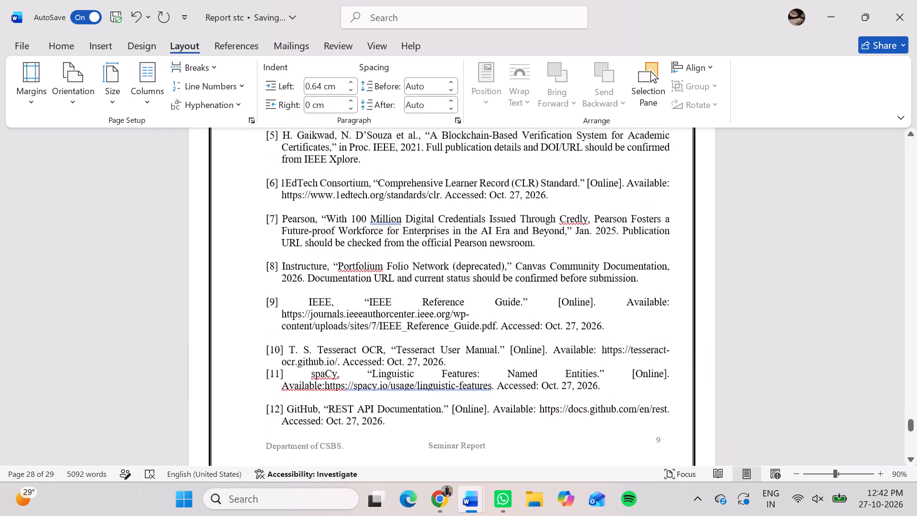
scroll(419, 280, down, 3)
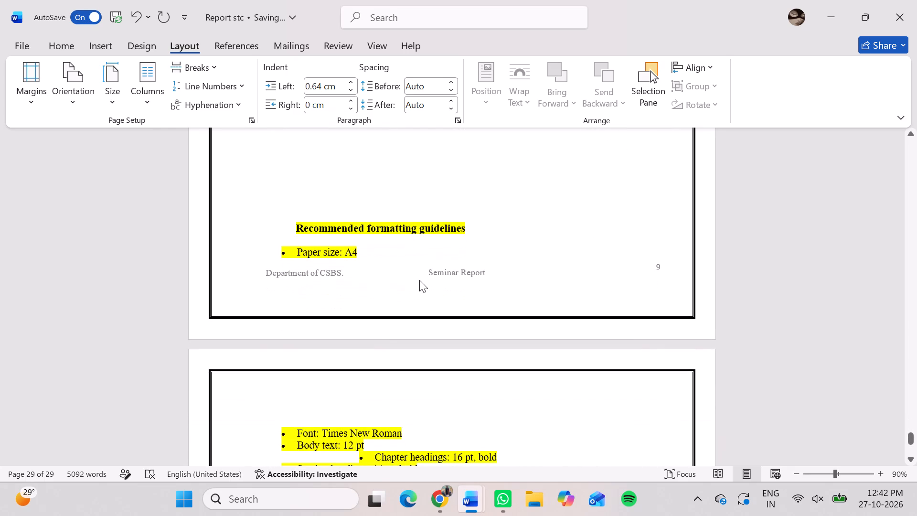
click(278, 226)
key(Return)
key(Return)
key(Return)
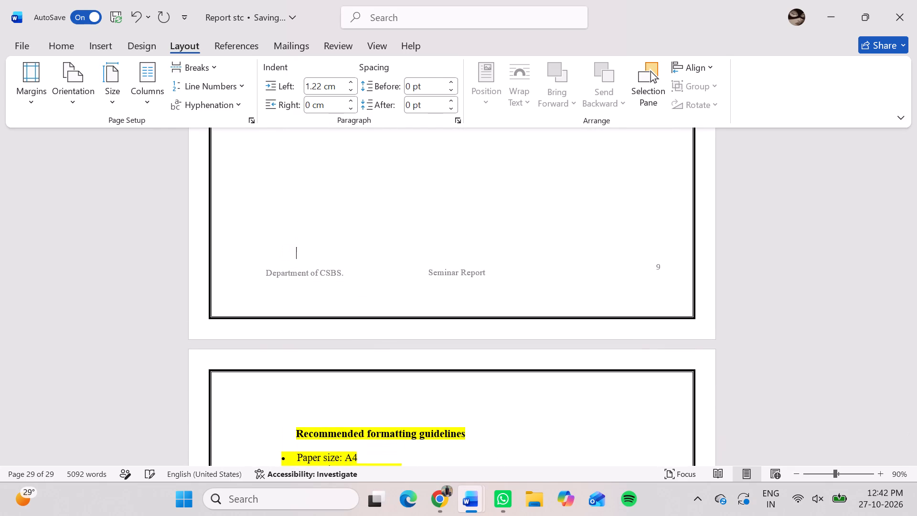
Review the reference pages and the page with the recommended formatting guidelines.
scroll(278, 226, up, 2)
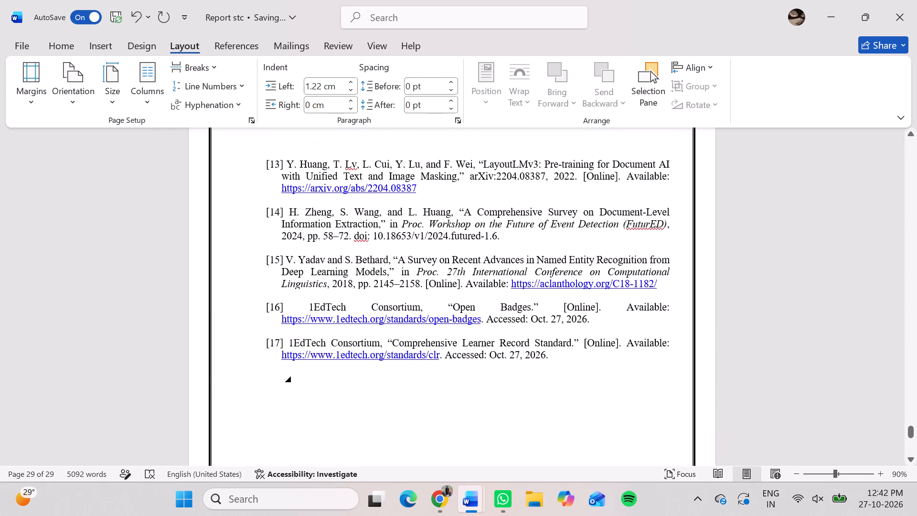
scroll(410, 437, up, 4)
scroll(410, 437, down, 1)
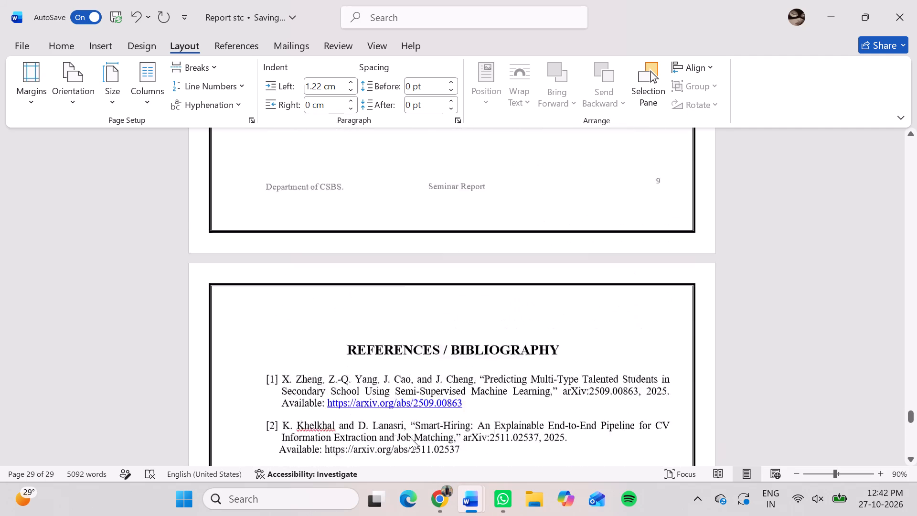
scroll(410, 437, down, 4)
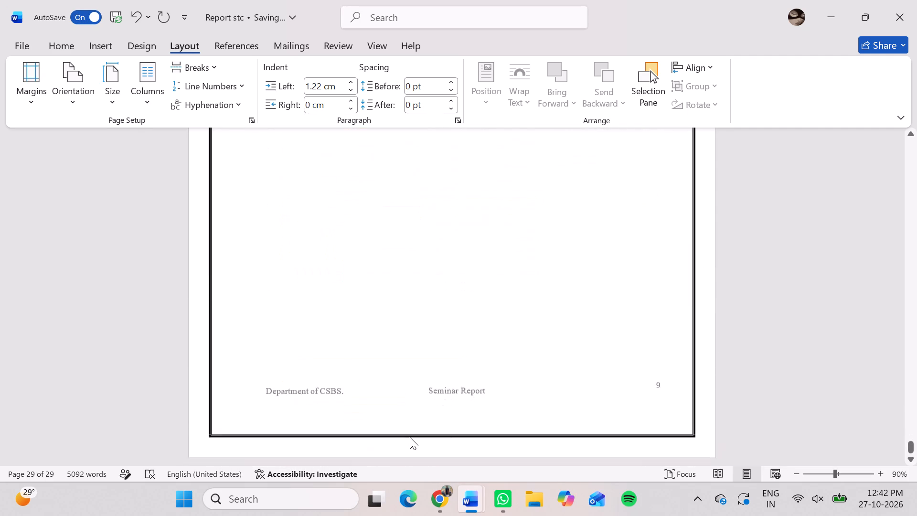
scroll(410, 437, up, 2)
Place the cursor below the guidelines list and save the report.
click(410, 437)
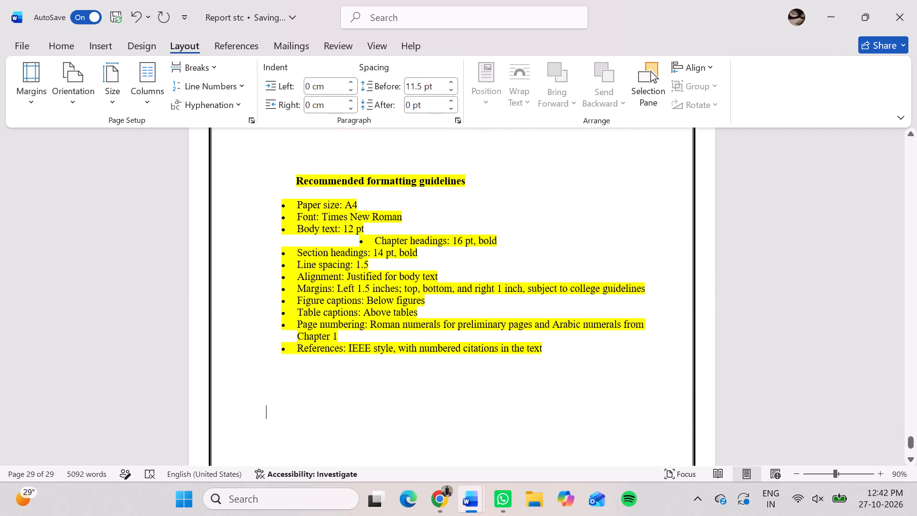
key(ctrl+s)
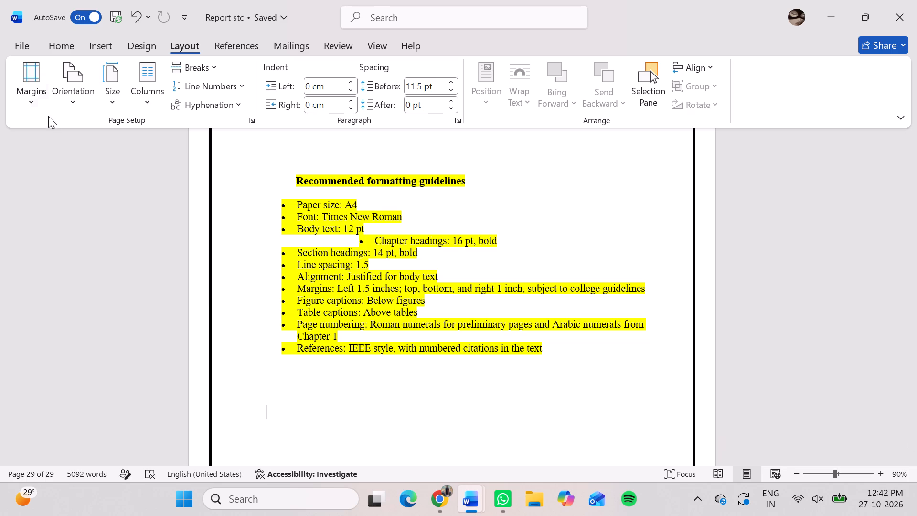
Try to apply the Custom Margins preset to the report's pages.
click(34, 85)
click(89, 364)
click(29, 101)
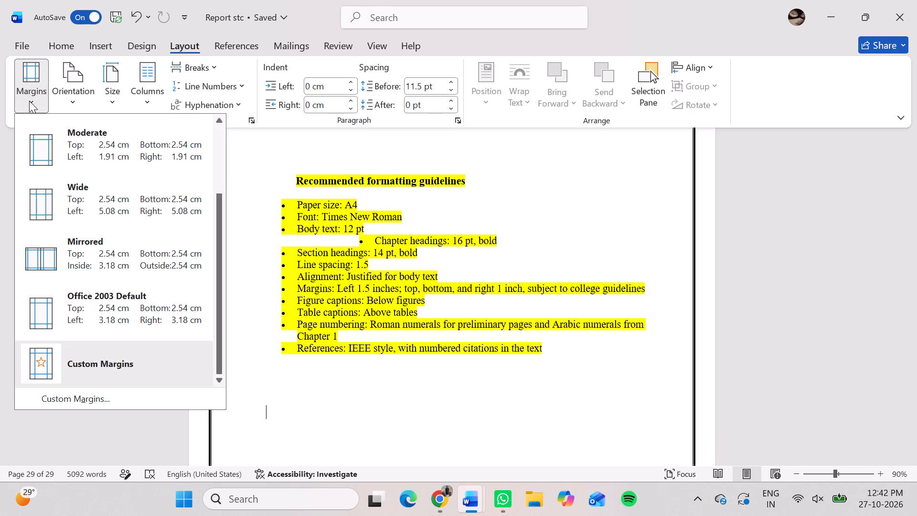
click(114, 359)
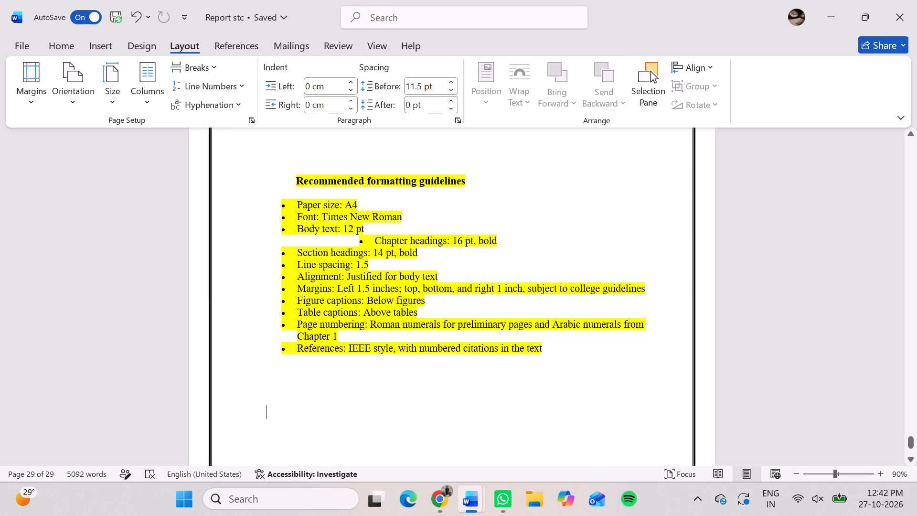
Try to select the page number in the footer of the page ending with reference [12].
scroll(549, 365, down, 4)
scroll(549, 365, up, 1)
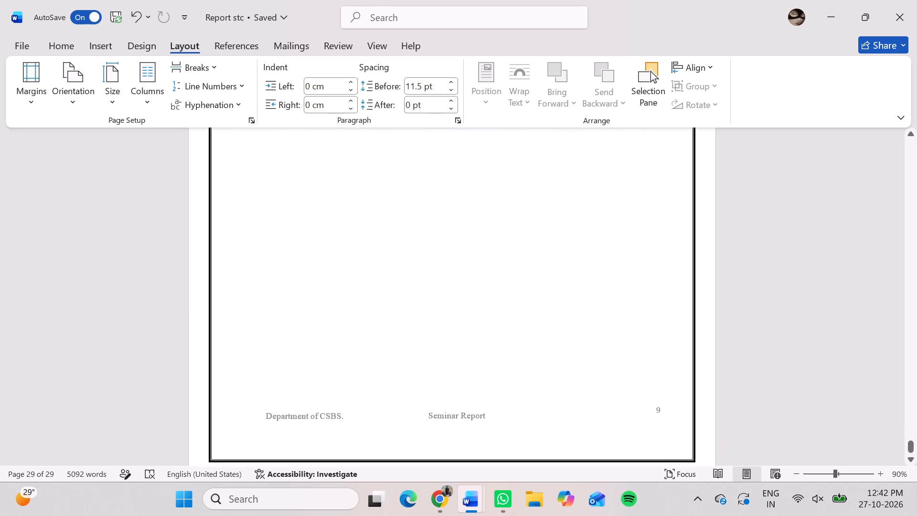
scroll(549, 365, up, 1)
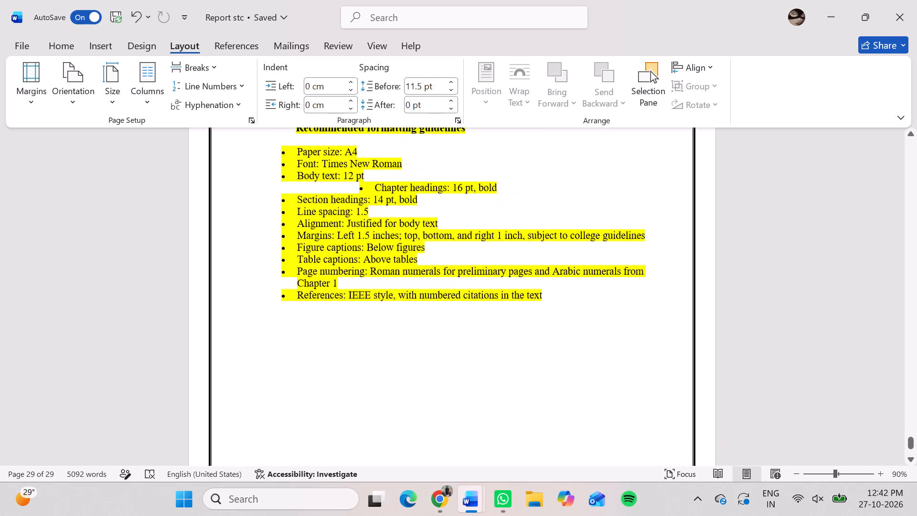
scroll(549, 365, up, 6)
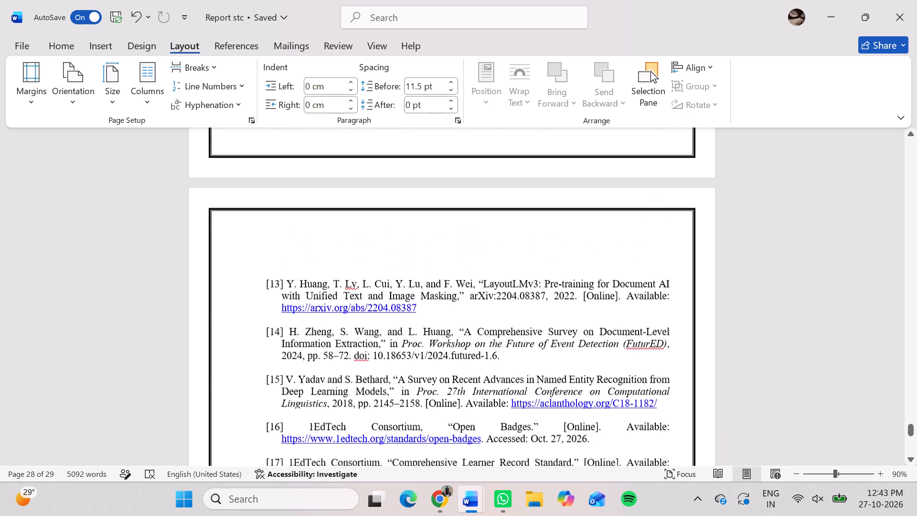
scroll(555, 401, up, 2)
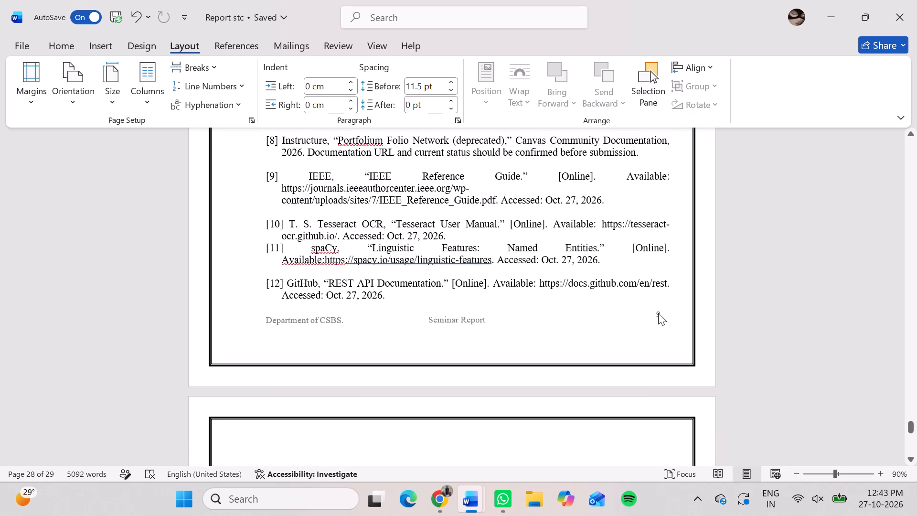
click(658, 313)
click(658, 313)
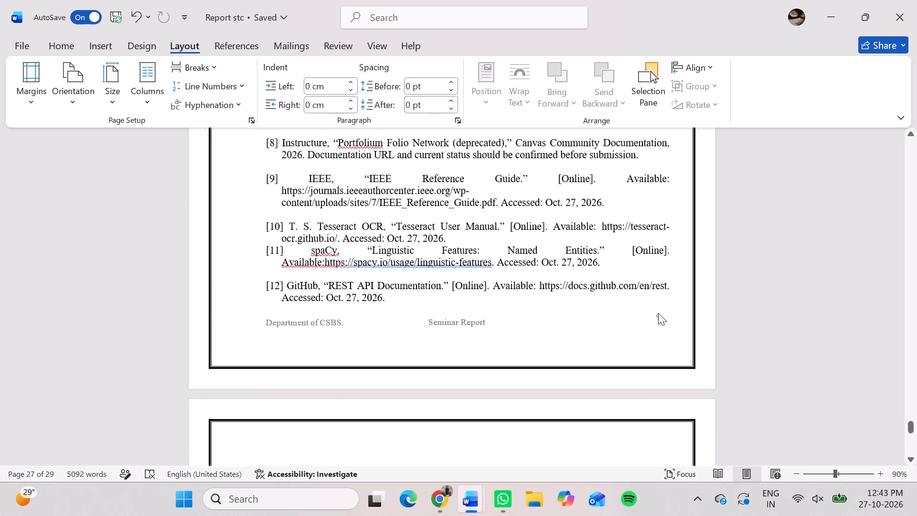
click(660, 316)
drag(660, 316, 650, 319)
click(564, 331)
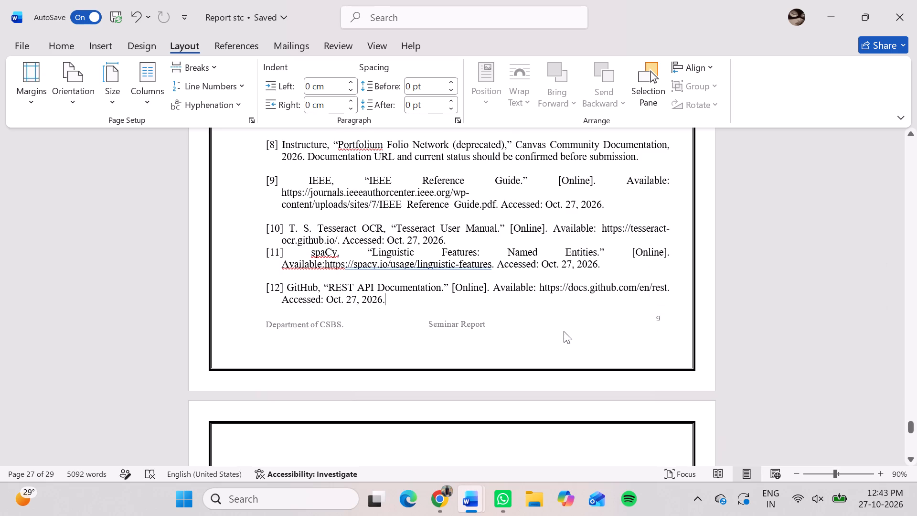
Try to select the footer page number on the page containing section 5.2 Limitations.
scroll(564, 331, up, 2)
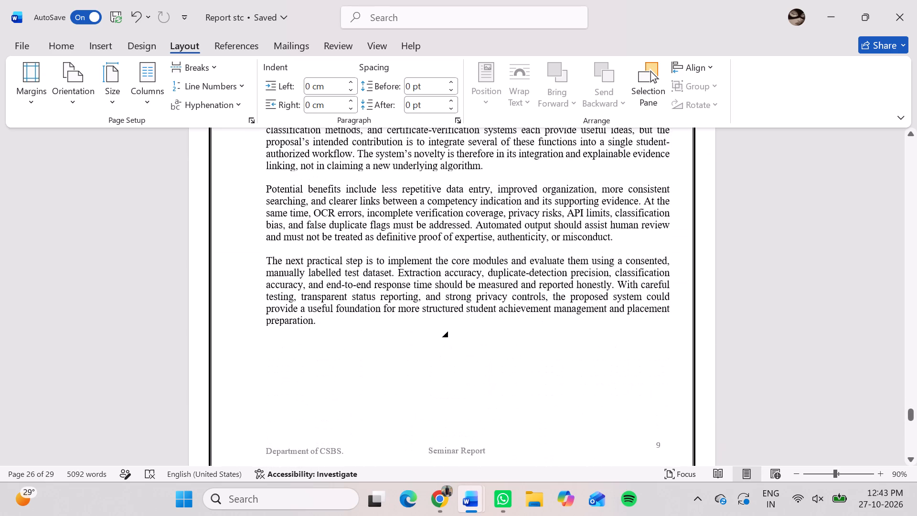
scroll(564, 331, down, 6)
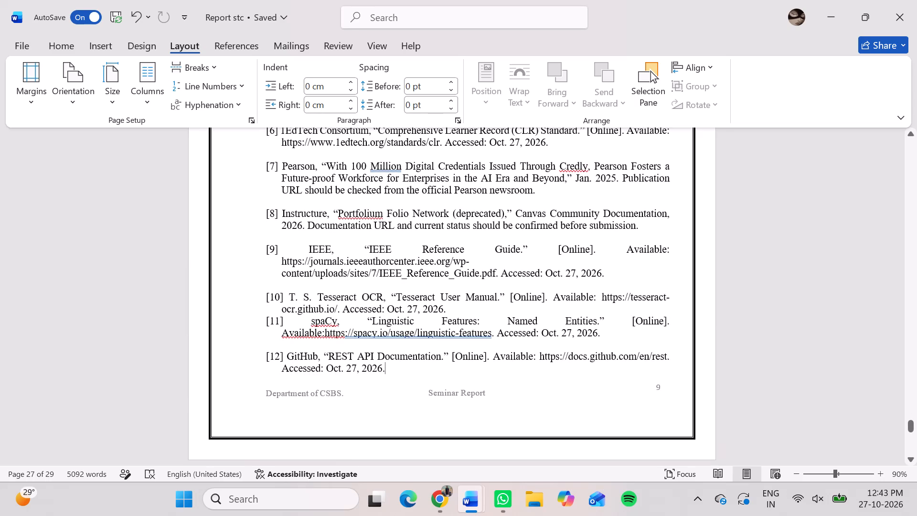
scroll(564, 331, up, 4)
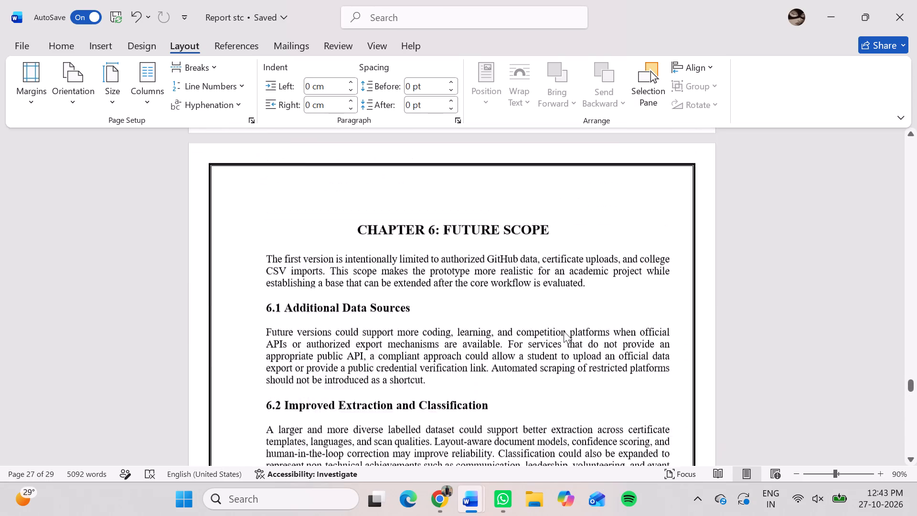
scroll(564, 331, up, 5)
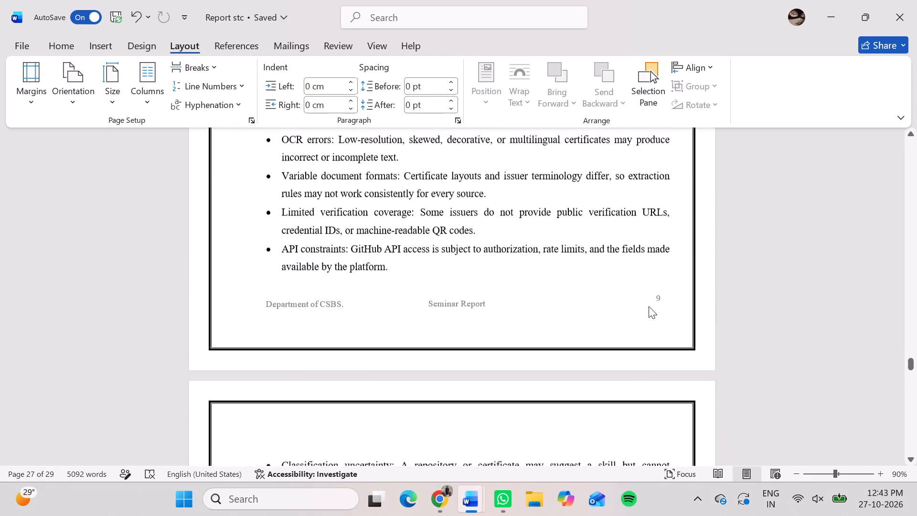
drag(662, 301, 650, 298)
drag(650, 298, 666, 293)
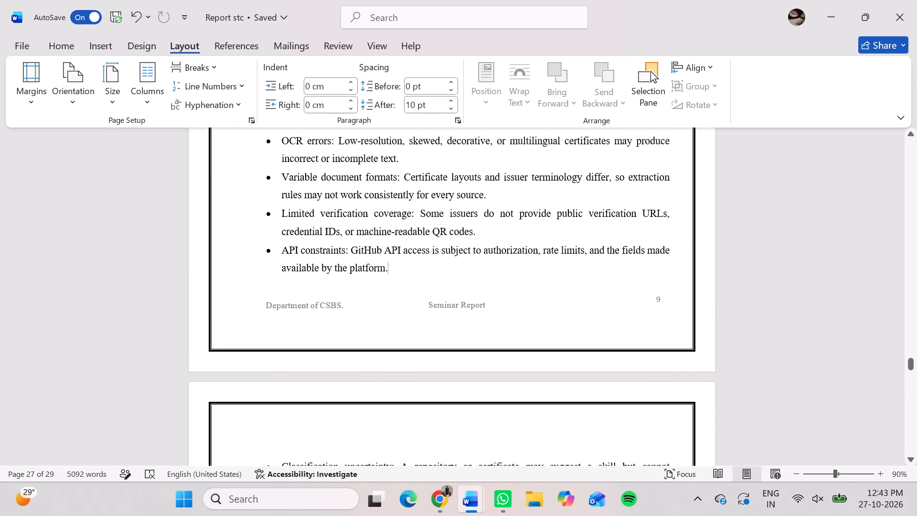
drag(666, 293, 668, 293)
Check the footer page numbers from Chapter 5 back through the earlier chapters to the report's title page.
scroll(668, 293, up, 1)
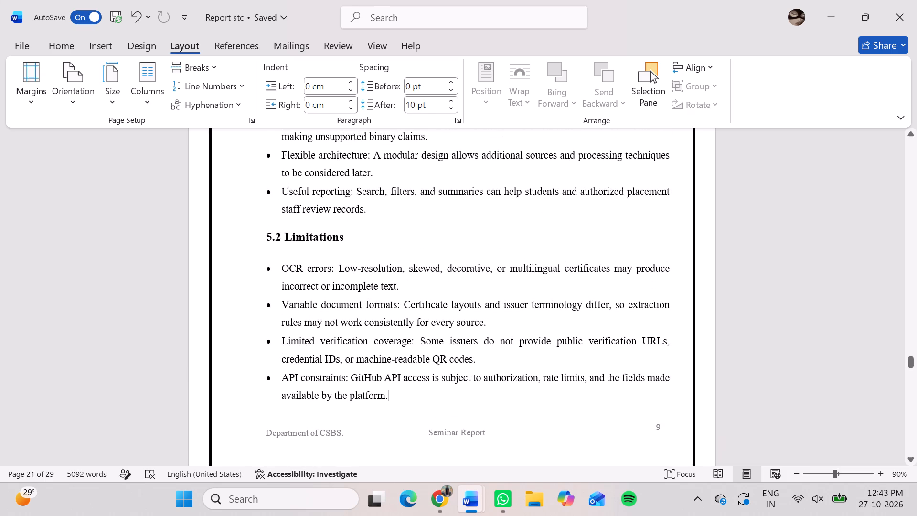
click(642, 229)
scroll(642, 229, up, 2)
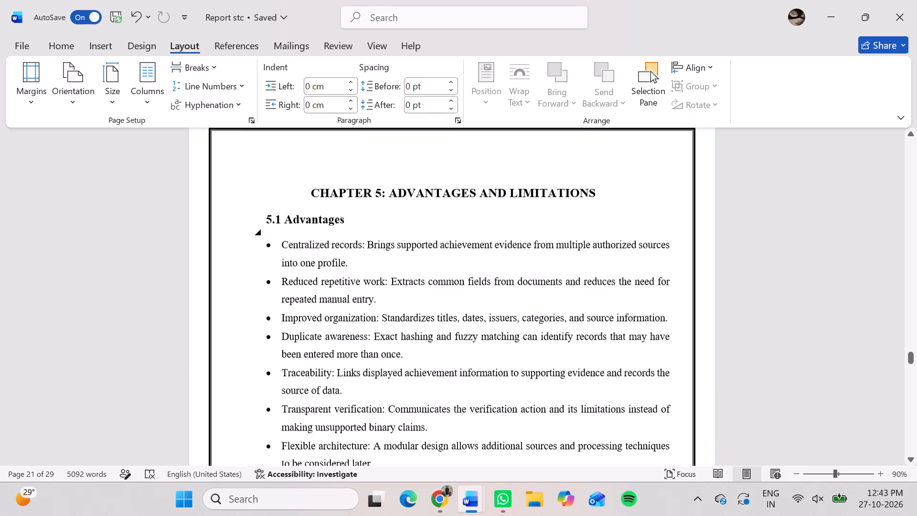
scroll(642, 229, up, 3)
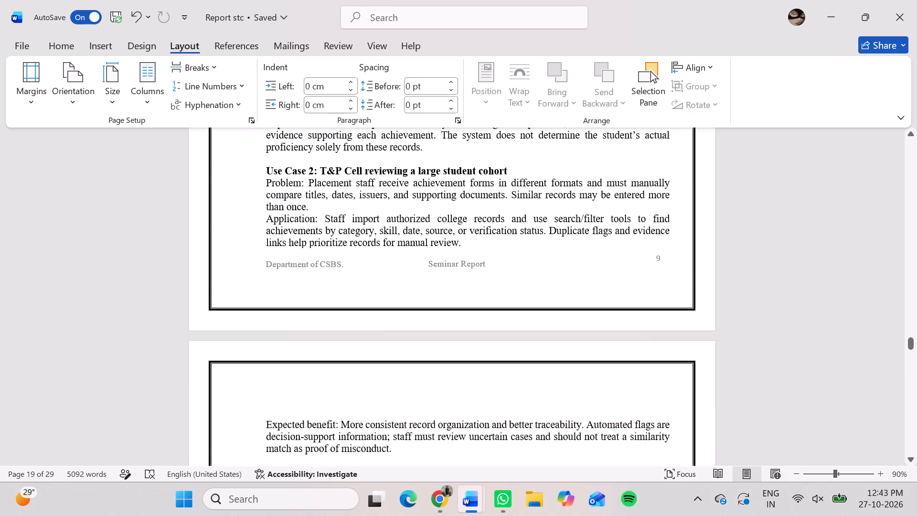
scroll(596, 335, up, 5)
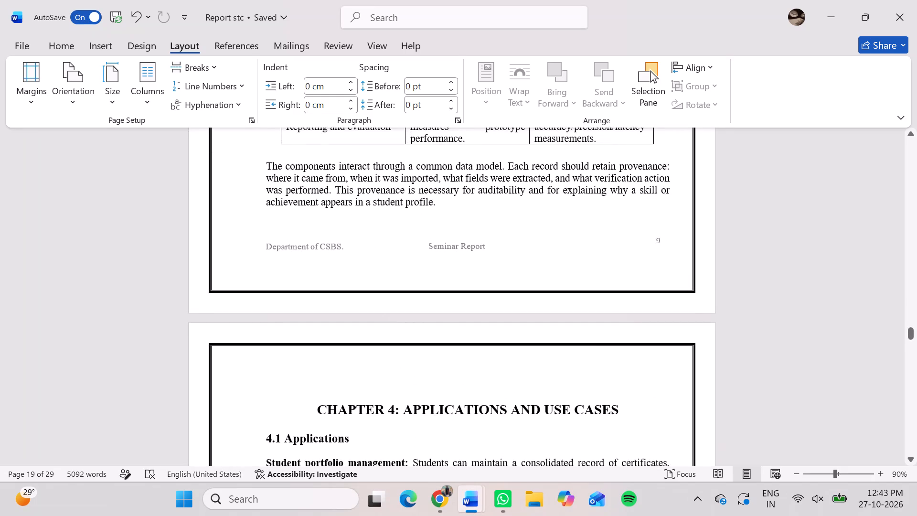
scroll(596, 335, up, 4)
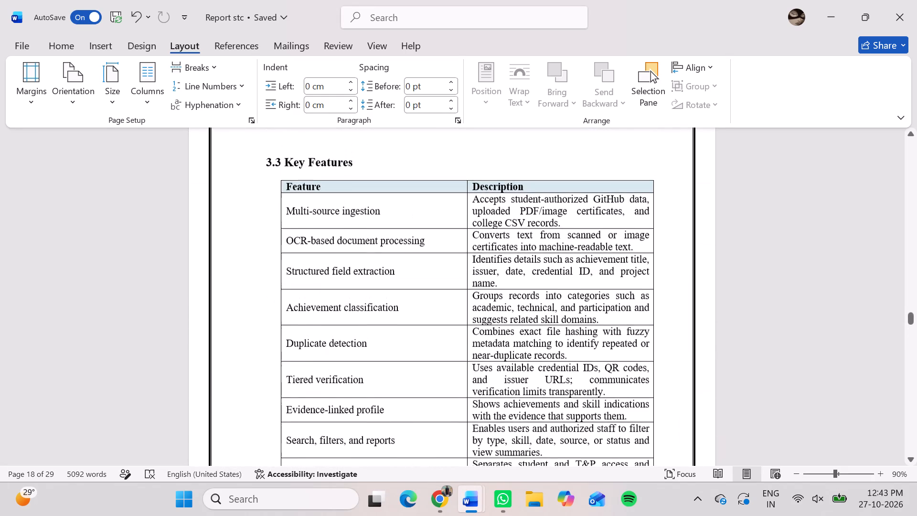
scroll(596, 335, up, 2)
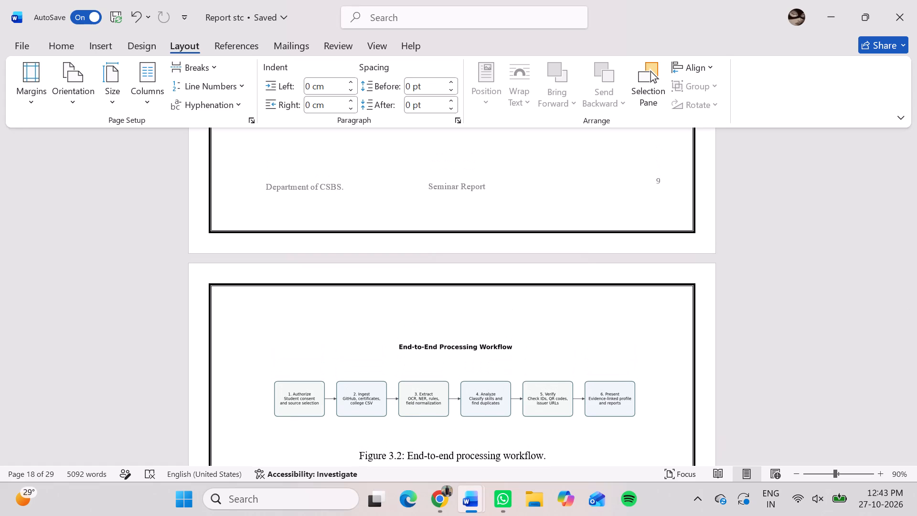
scroll(596, 335, up, 9)
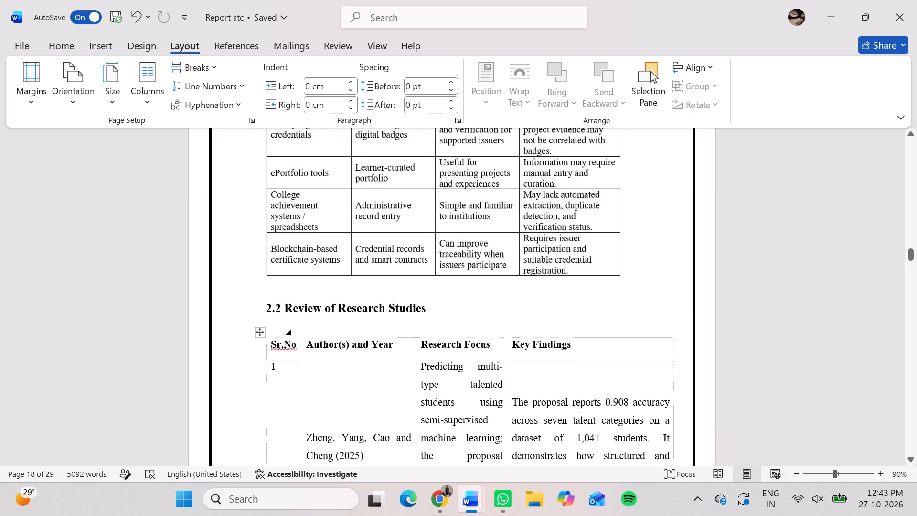
scroll(596, 335, down, 3)
scroll(596, 335, up, 10)
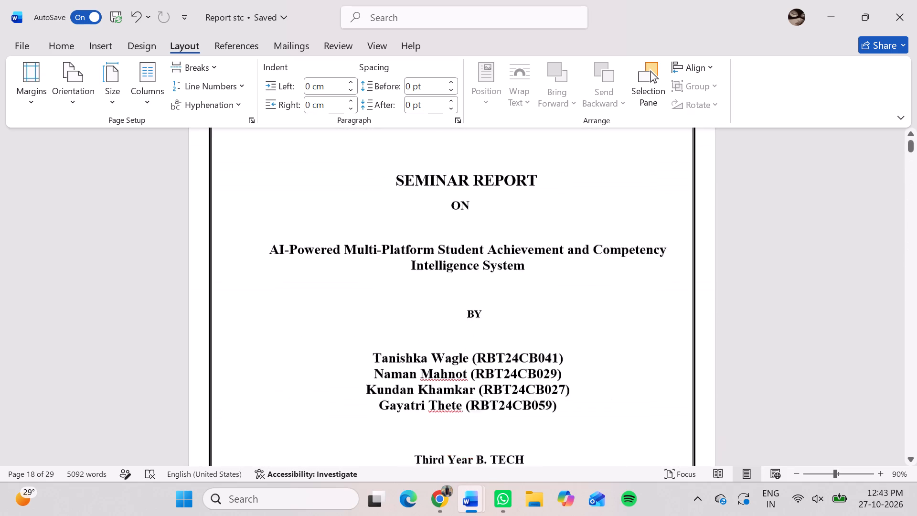
Check the page numbering from the title page through the index and Chapter 1 to the end of section 1.3.
scroll(596, 335, down, 7)
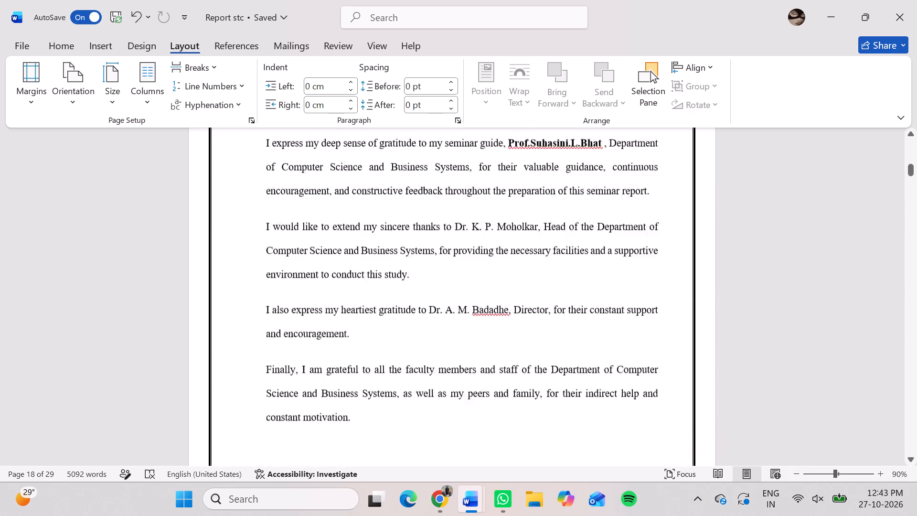
scroll(596, 335, down, 4)
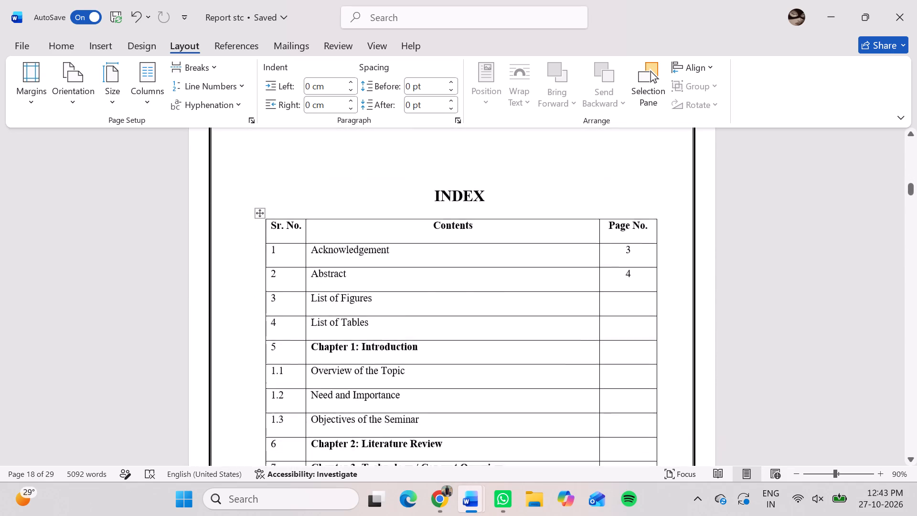
scroll(596, 335, down, 3)
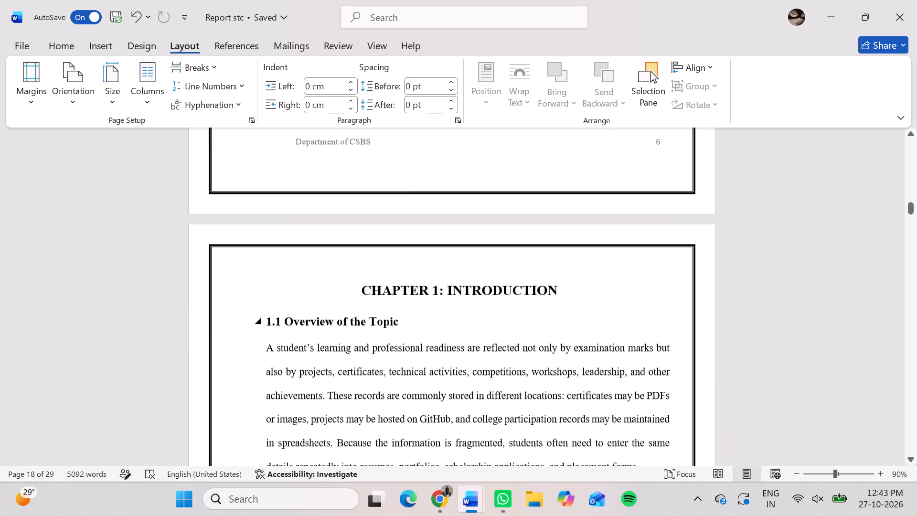
scroll(596, 335, down, 3)
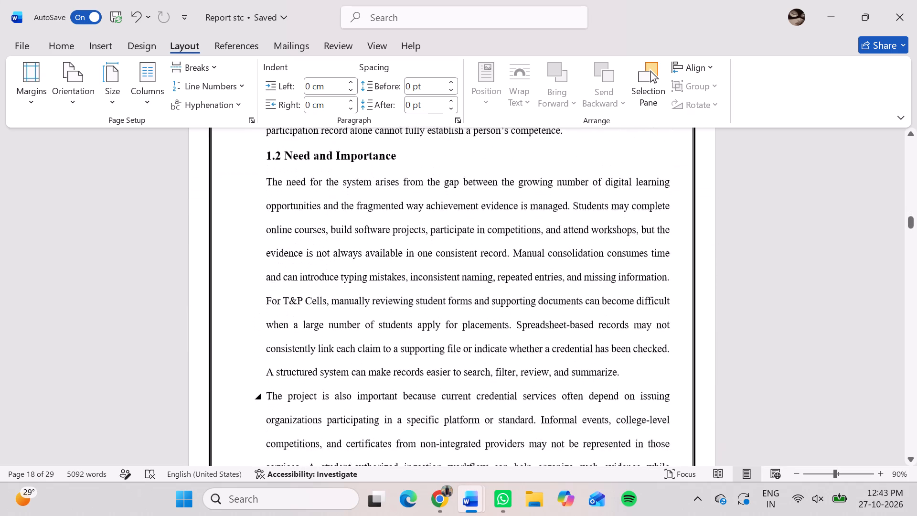
scroll(596, 335, down, 1)
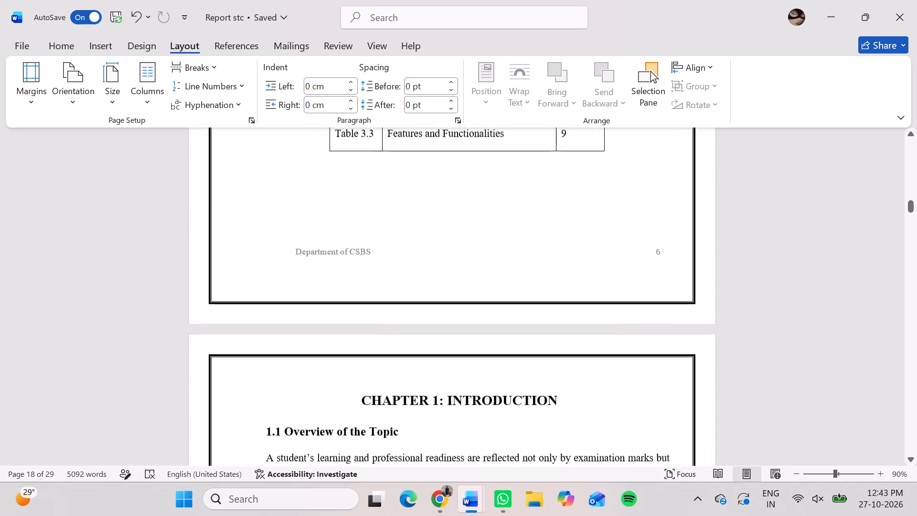
scroll(596, 335, down, 3)
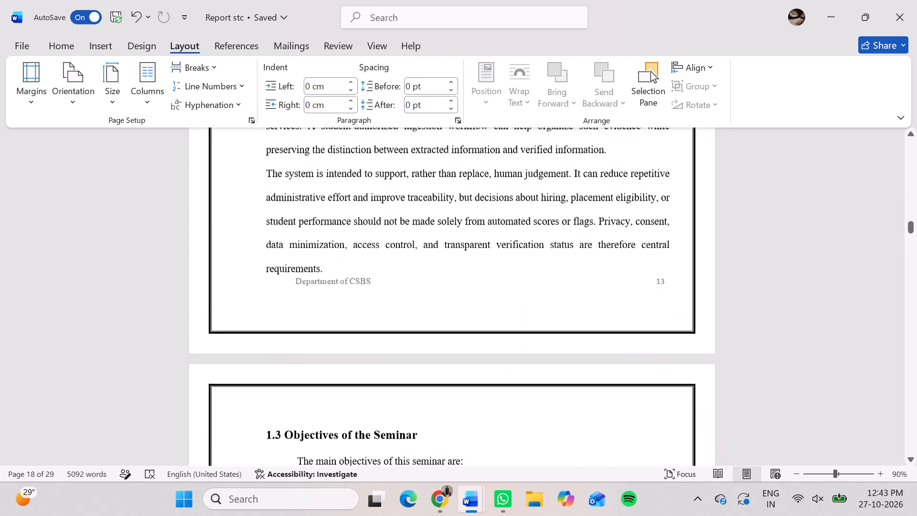
scroll(596, 335, down, 4)
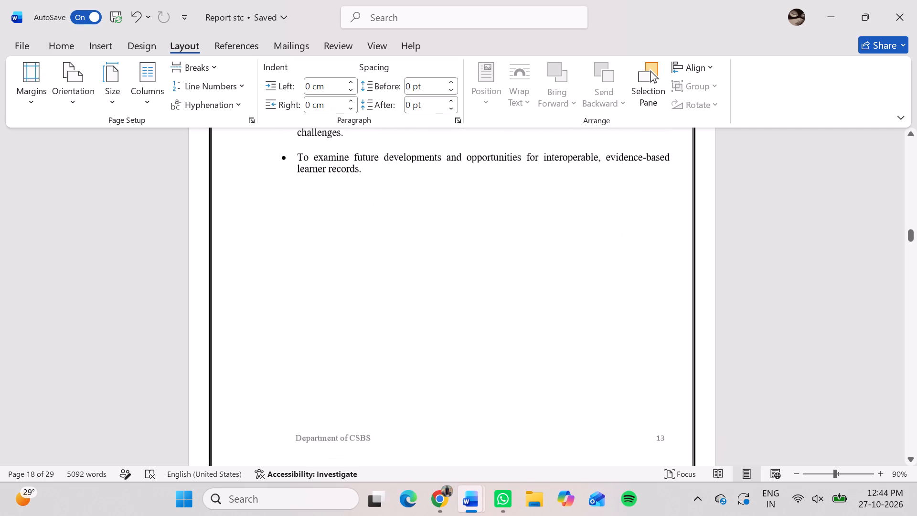
scroll(596, 335, down, 1)
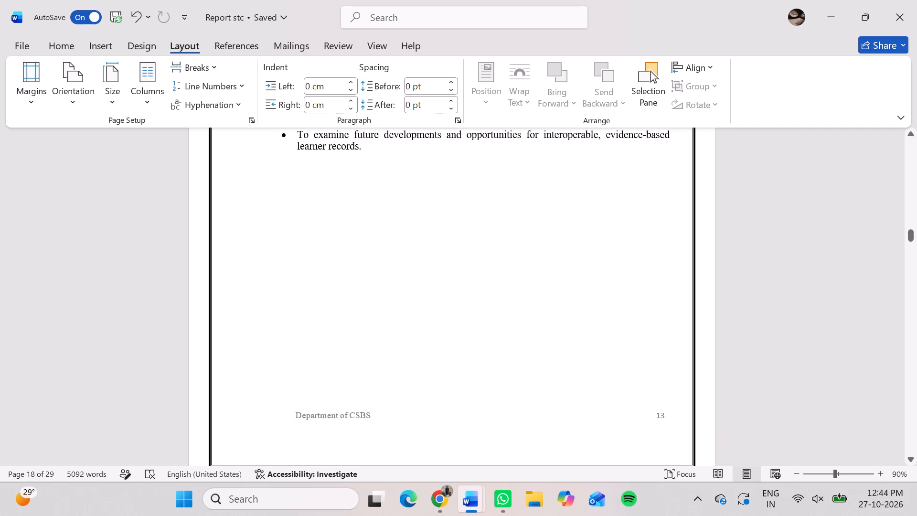
Capture a screenshot of the lower part of the section 1.3 page, including its footer and page number.
key(shift+super+s)
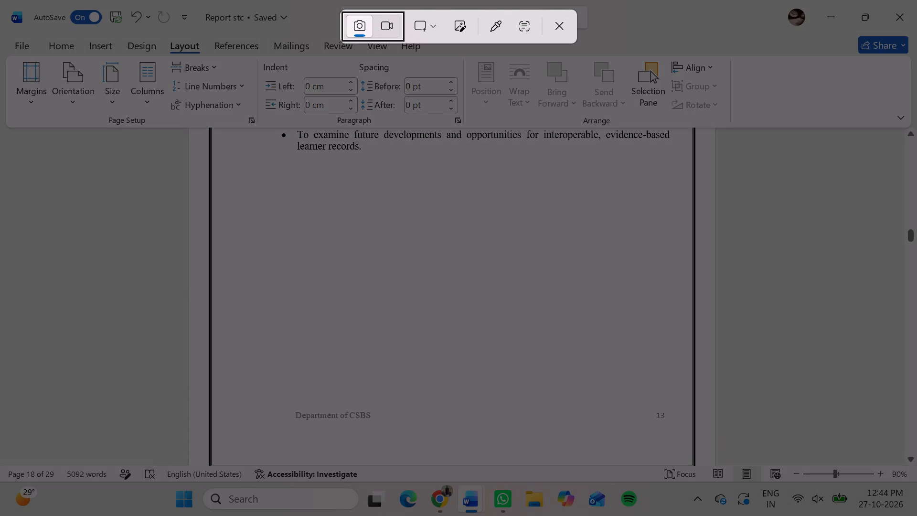
drag(177, 137, 800, 460)
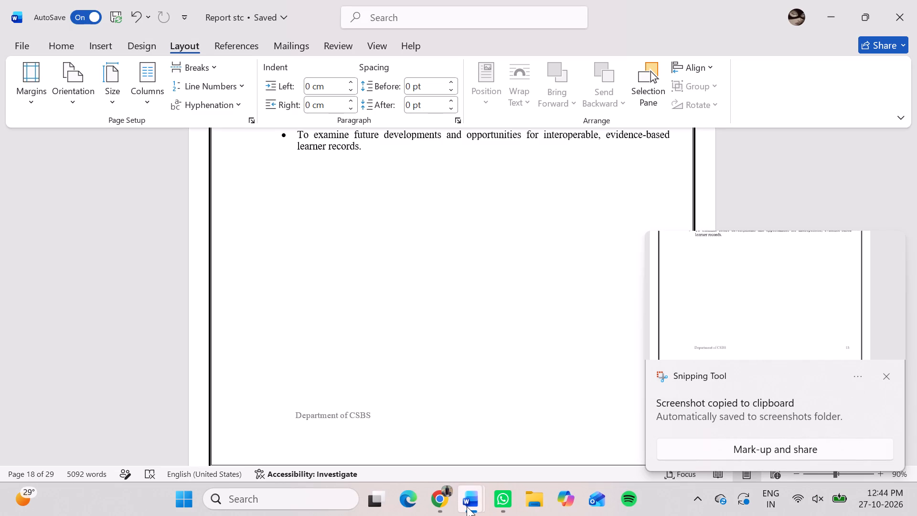
click(440, 505)
click(434, 445)
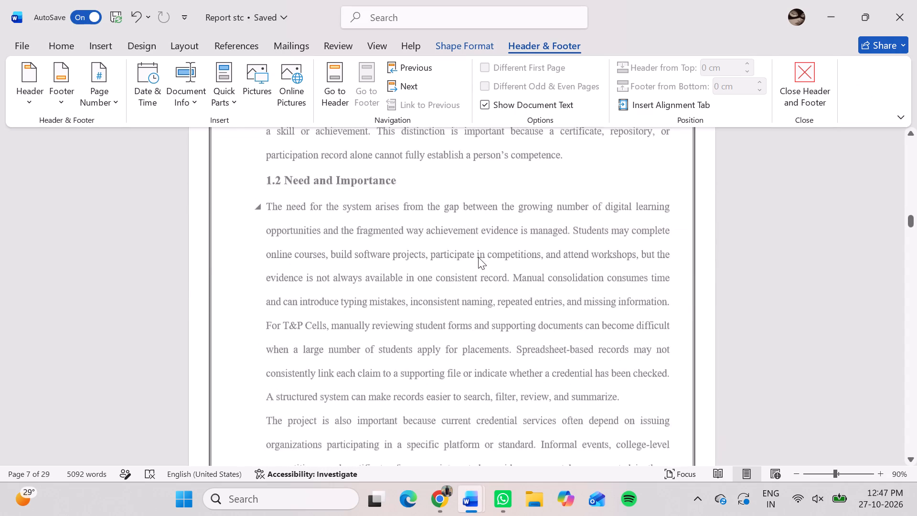
scroll(478, 257, down, 2)
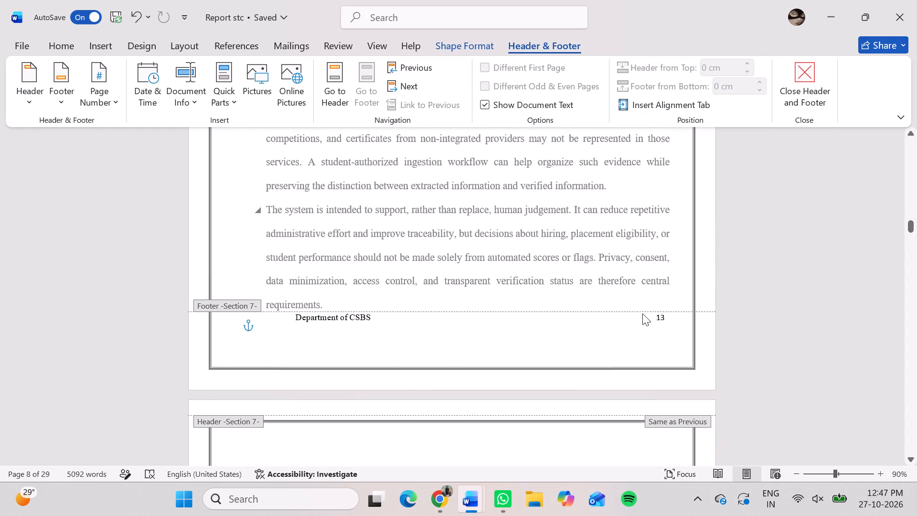
click(642, 313)
click(642, 313)
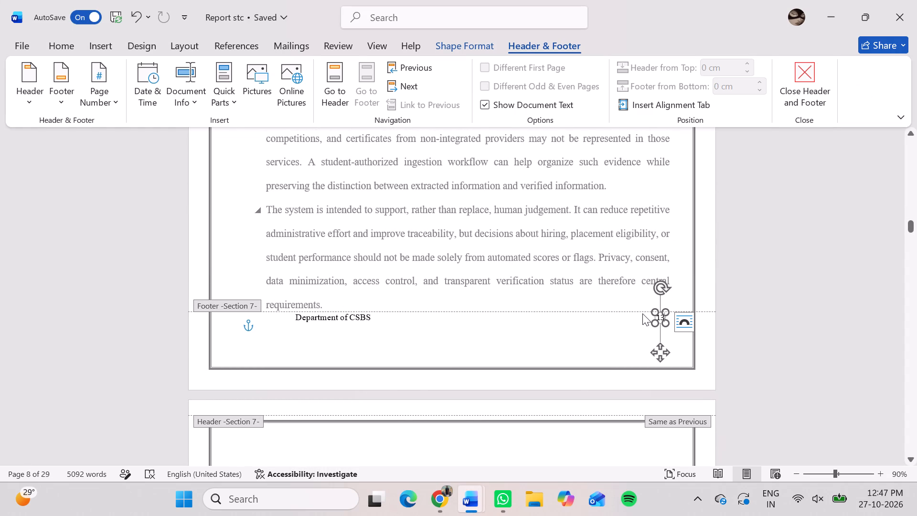
Leave footer editing and, from the title page of Report stc, insert bottom-of-page numbers in the Plain Number 3 style.
scroll(626, 235, up, 9)
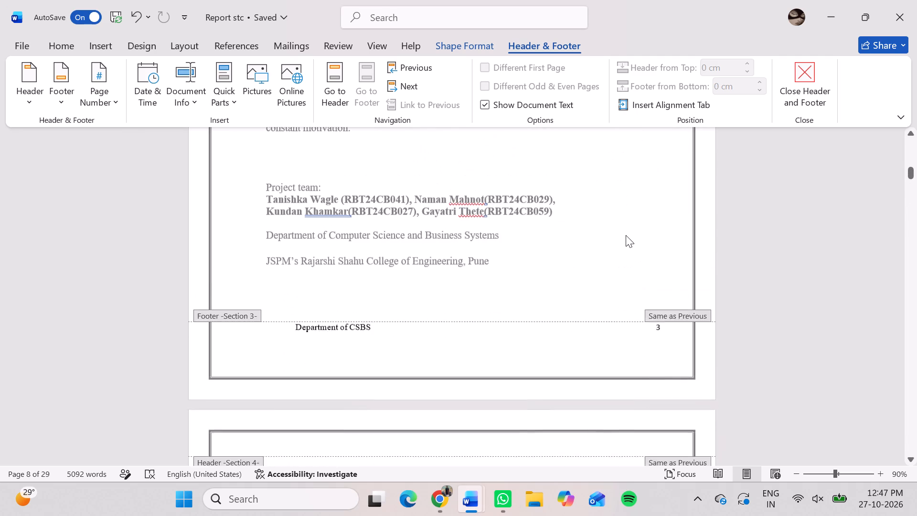
click(809, 68)
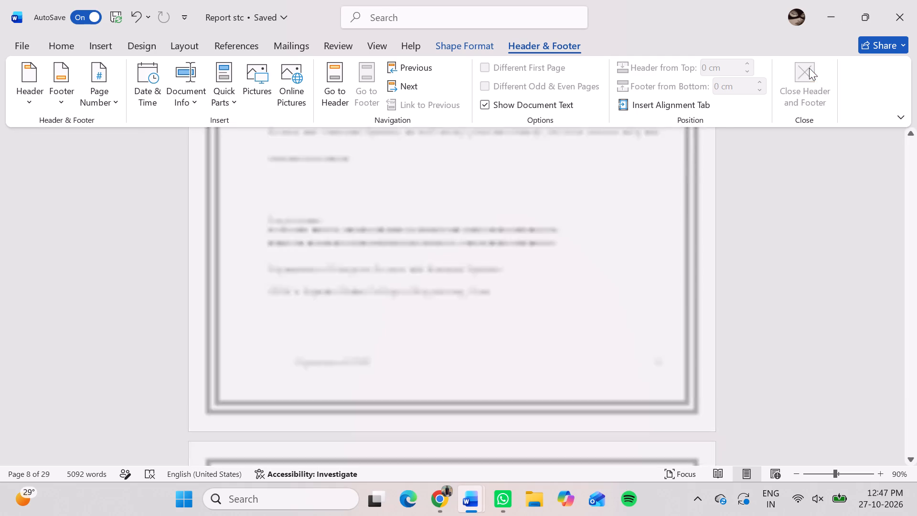
scroll(640, 197, up, 4)
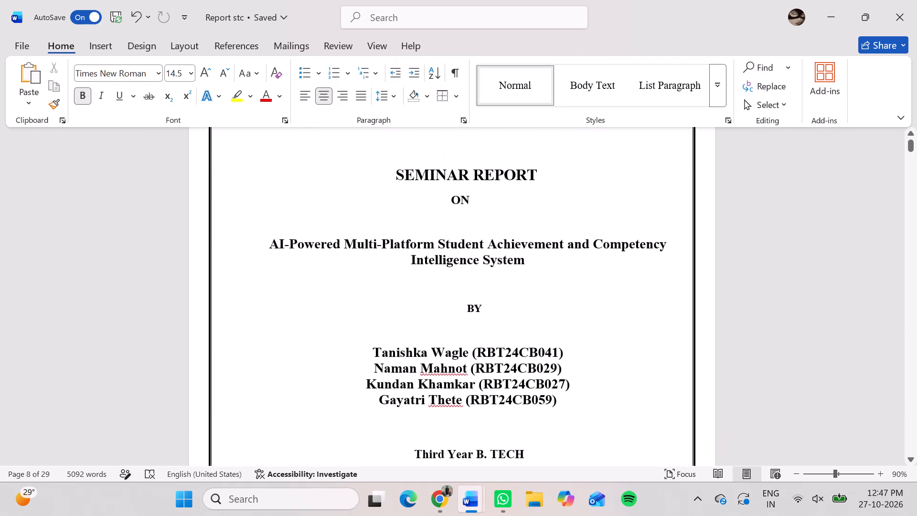
click(97, 43)
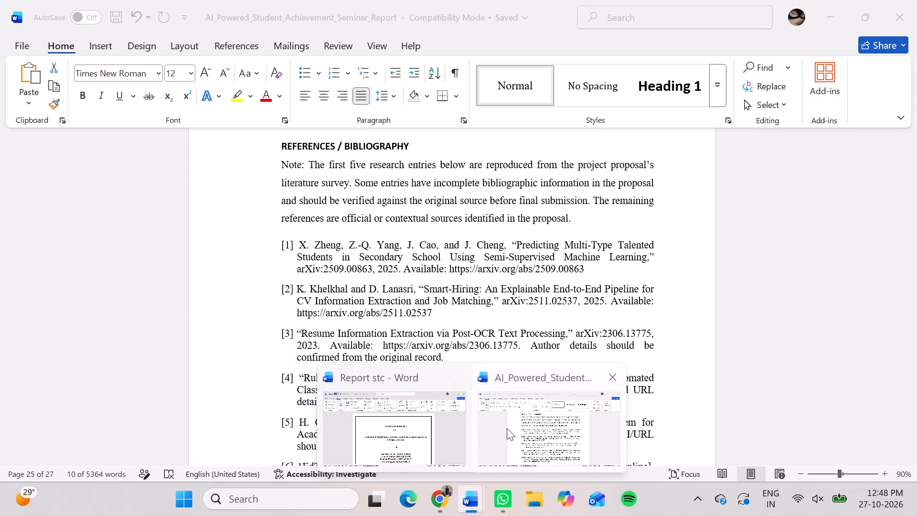
click(424, 416)
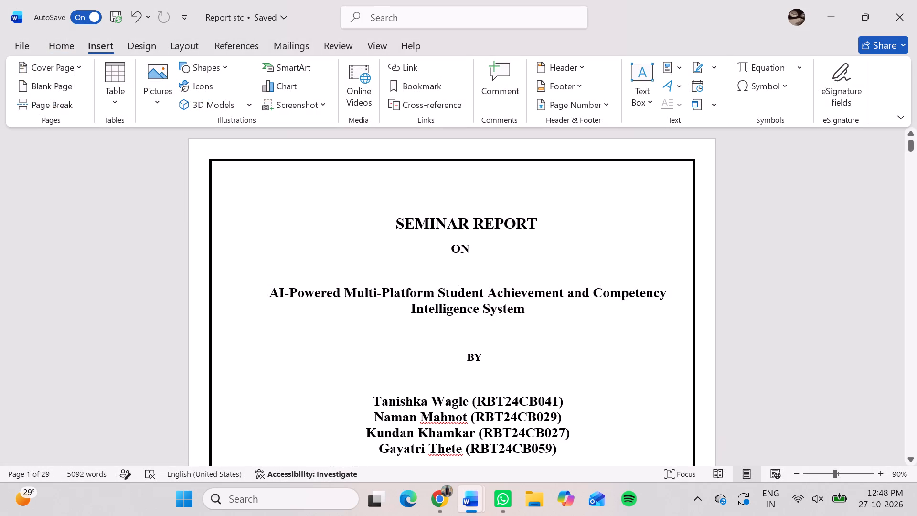
scroll(515, 399, down, 3)
click(583, 103)
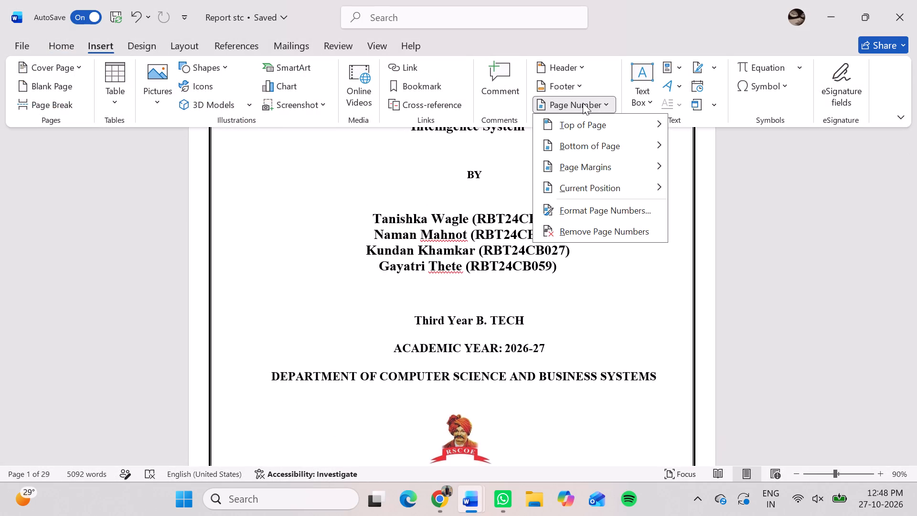
click(590, 144)
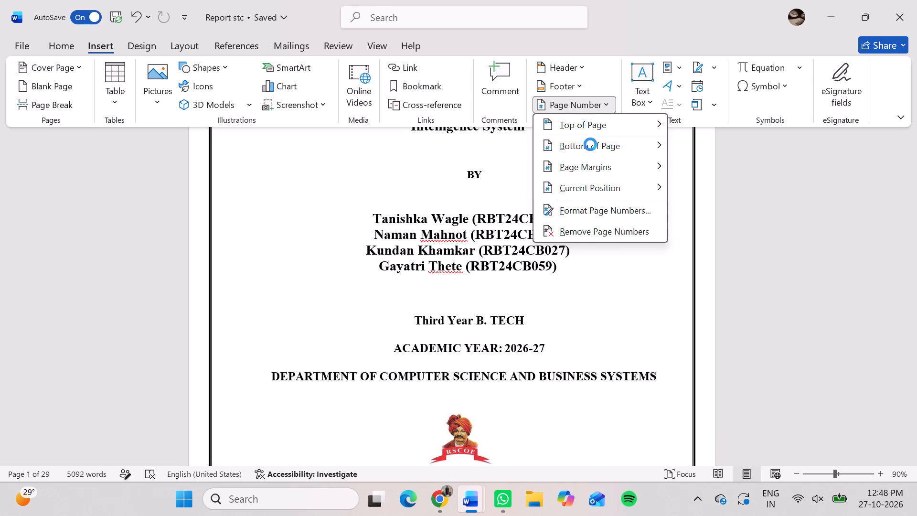
click(590, 144)
click(590, 144)
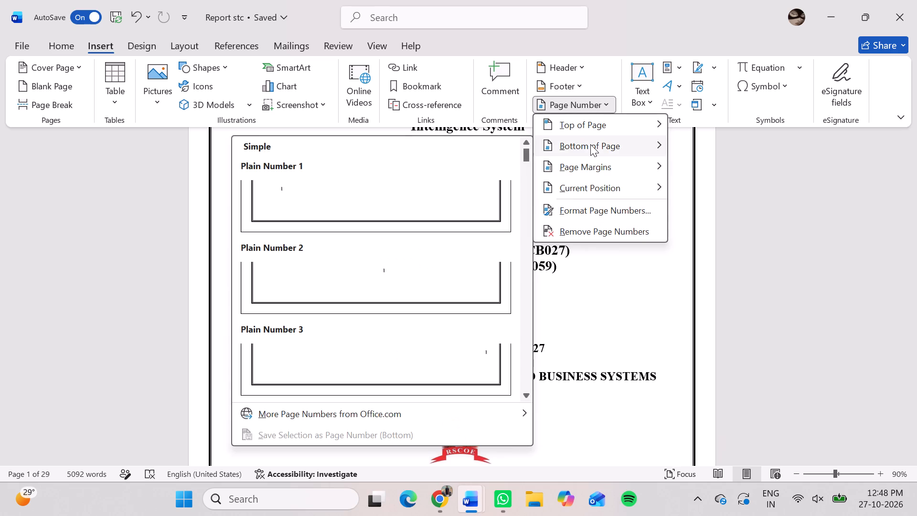
click(464, 350)
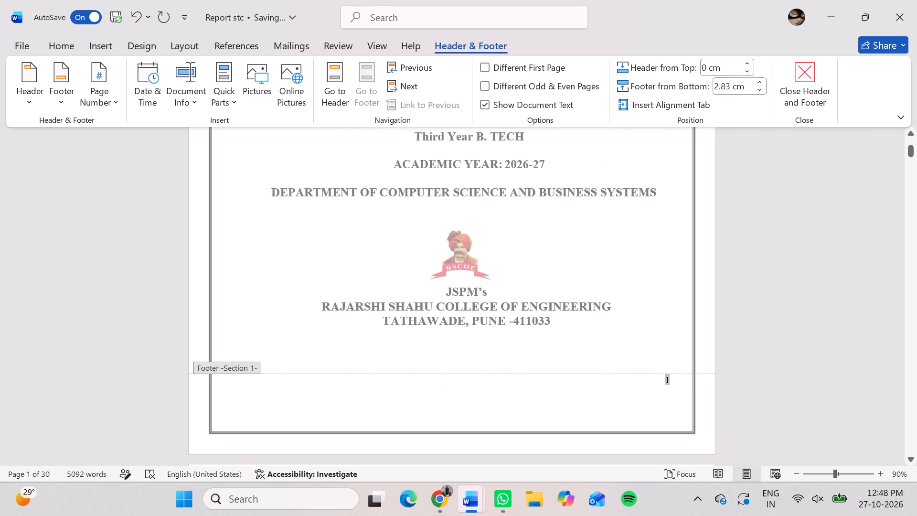
Set the page number in the Section 7 footer on the Chapter 1 page before section 1.2 to 7, and leave footer editing.
scroll(587, 381, down, 6)
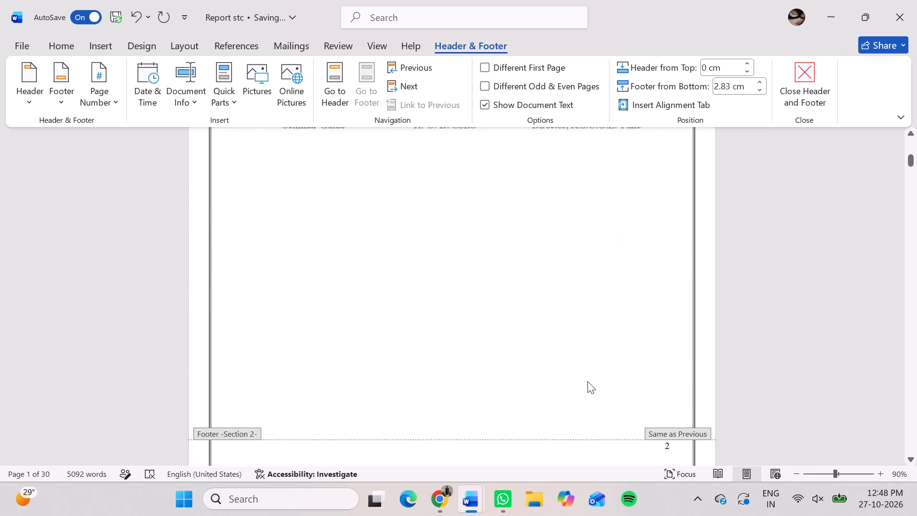
scroll(587, 381, down, 6)
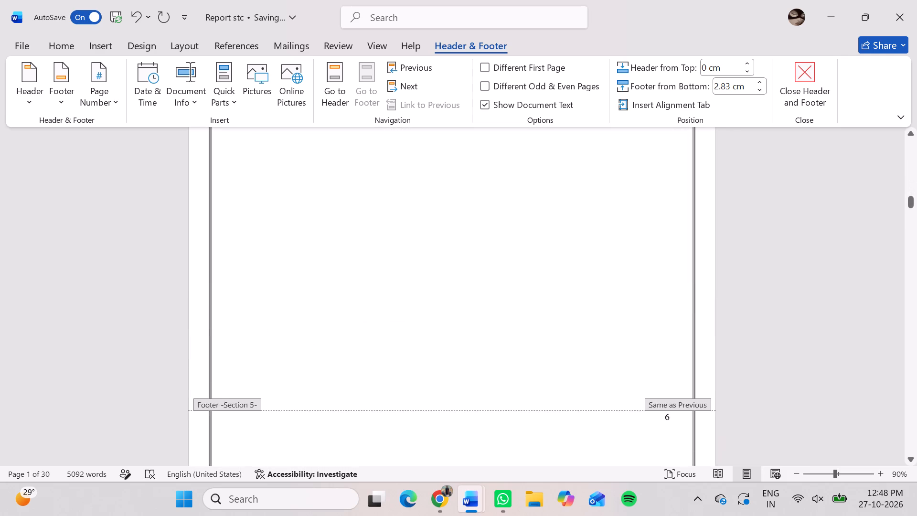
scroll(587, 381, down, 6)
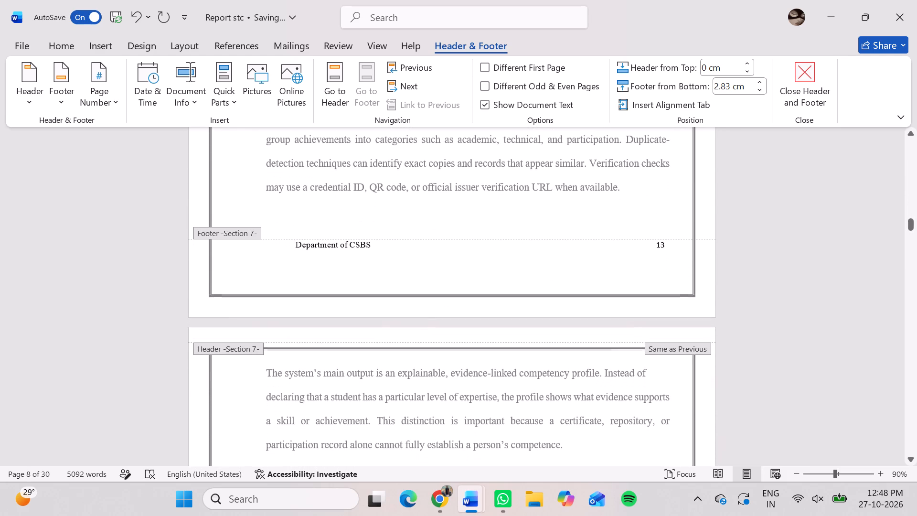
click(666, 243)
click(662, 244)
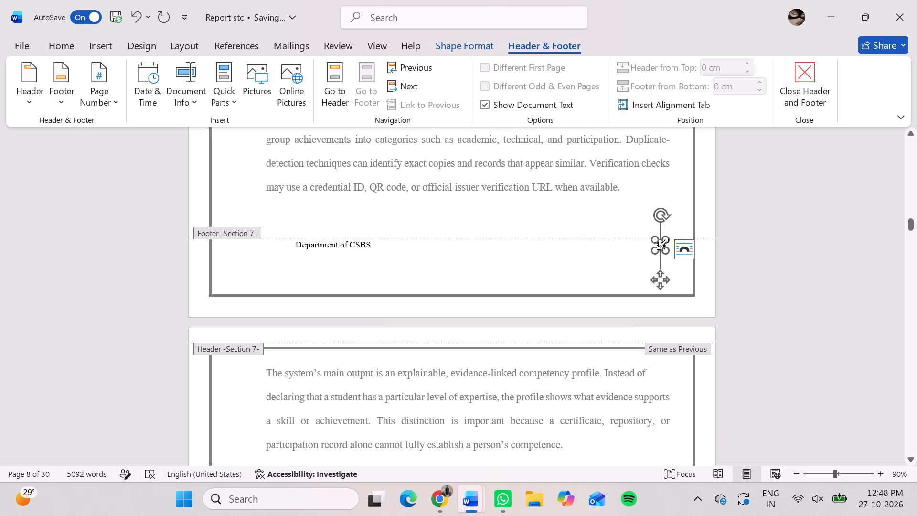
key(7)
key(Up)
key(Right)
key(Up)
key(Right)
key(Right)
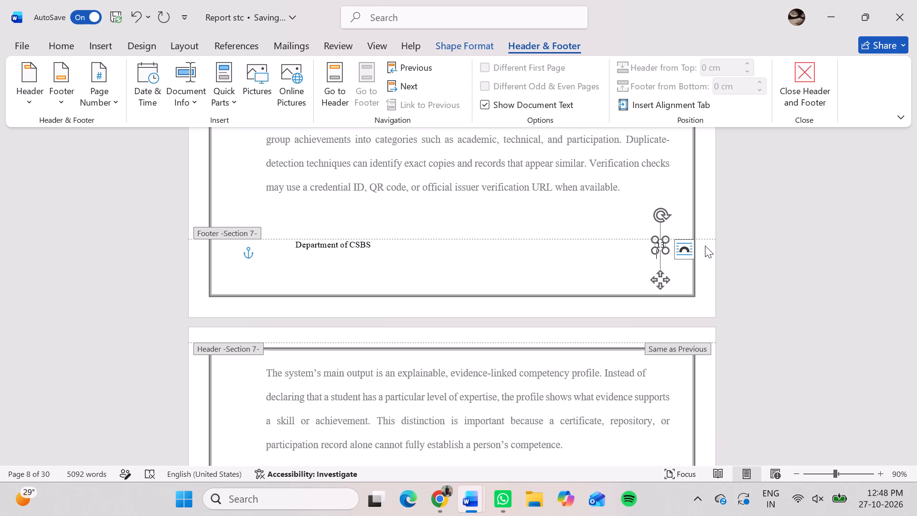
key(BackSpace)
key(BackSpace)
key(Return)
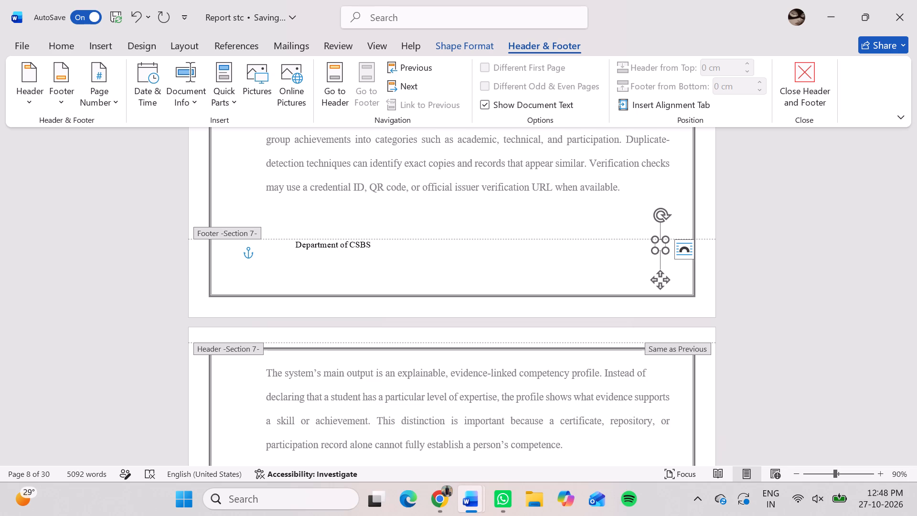
key(BackSpace)
click(622, 269)
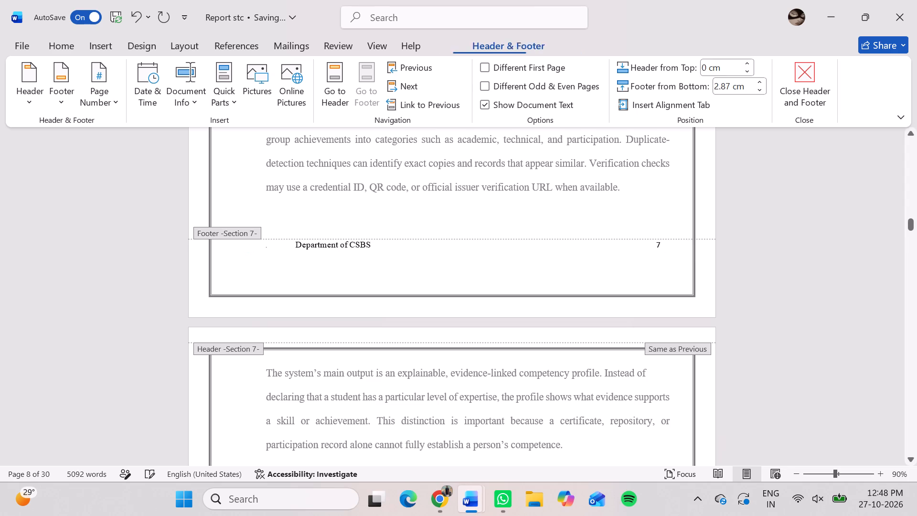
click(815, 76)
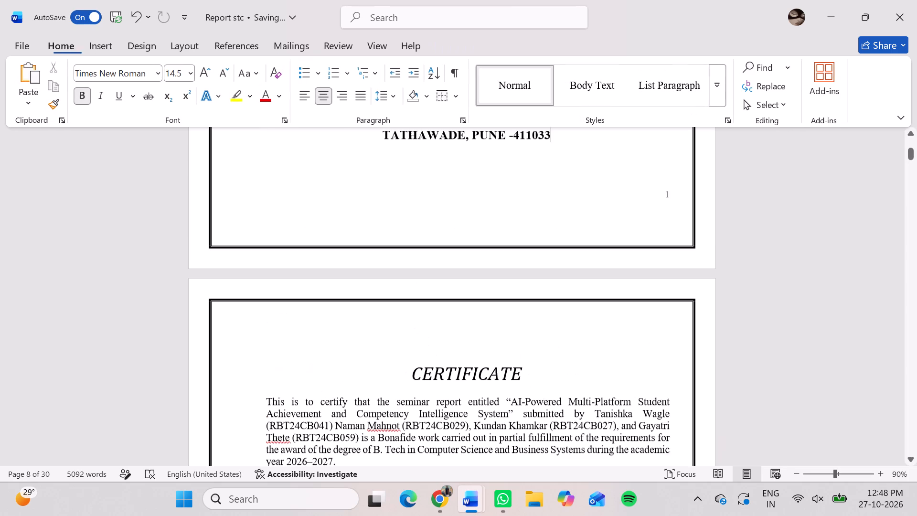
Save the Report stc document.
key(ctrl+s)
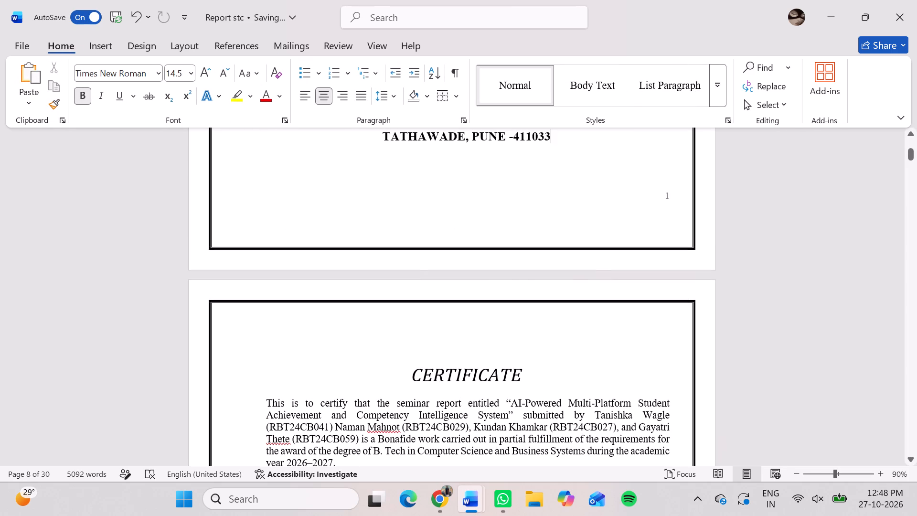